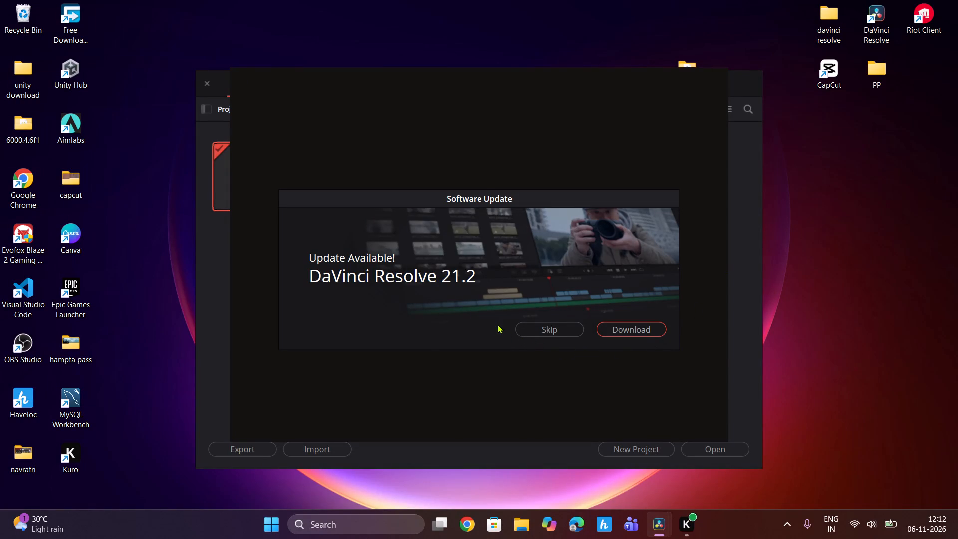
# Start downloading the DaVinci Resolve 21.2 software update.
pyautogui.click(643, 332)
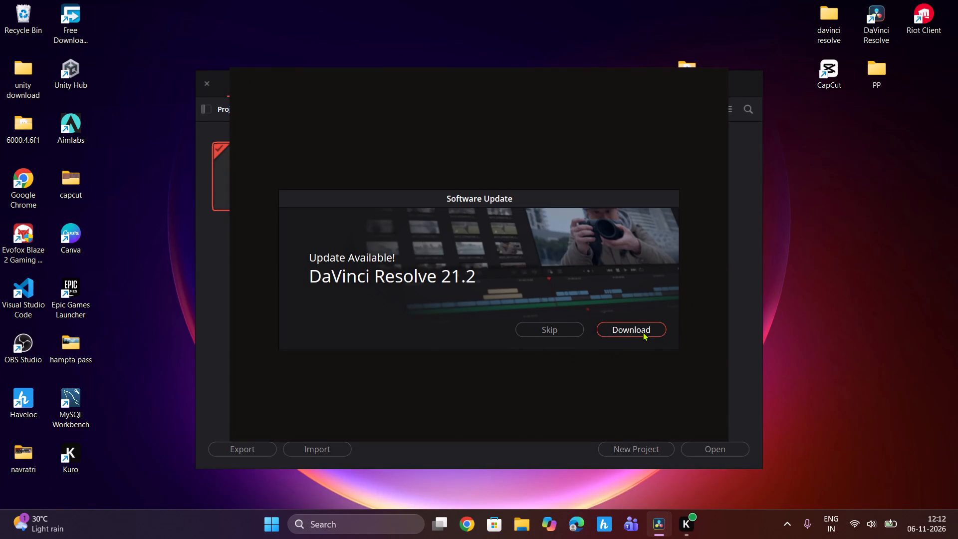
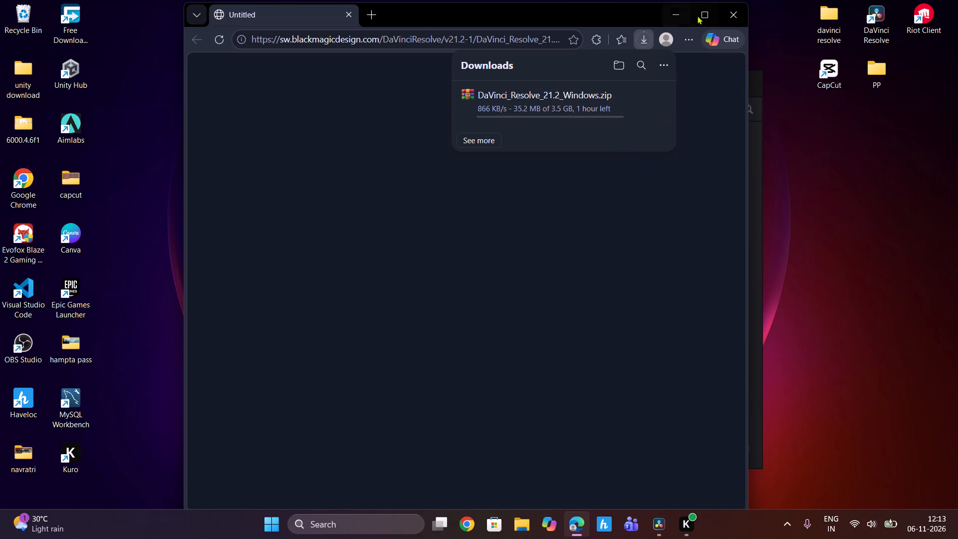
# Close the browser window holding the DaVinci Resolve 21.2 download.
pyautogui.click(725, 16)
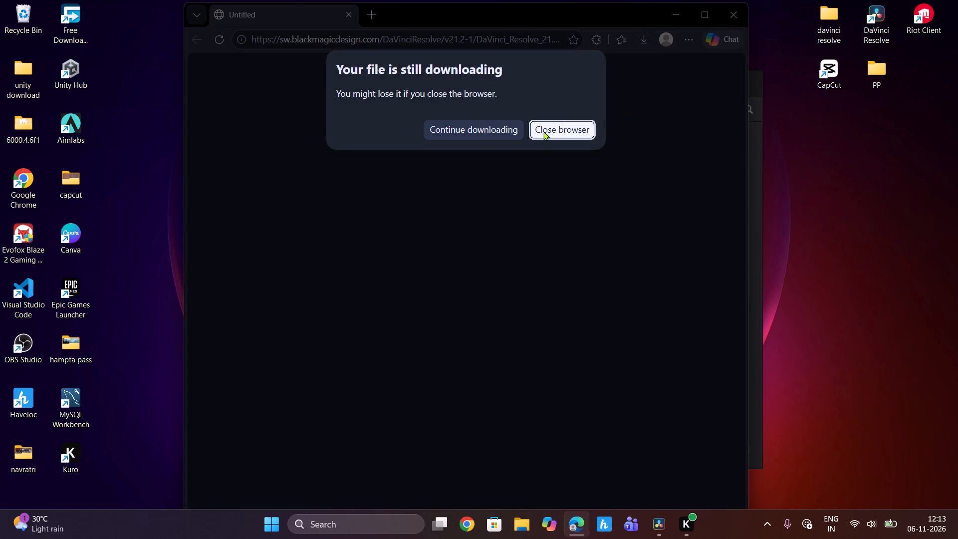
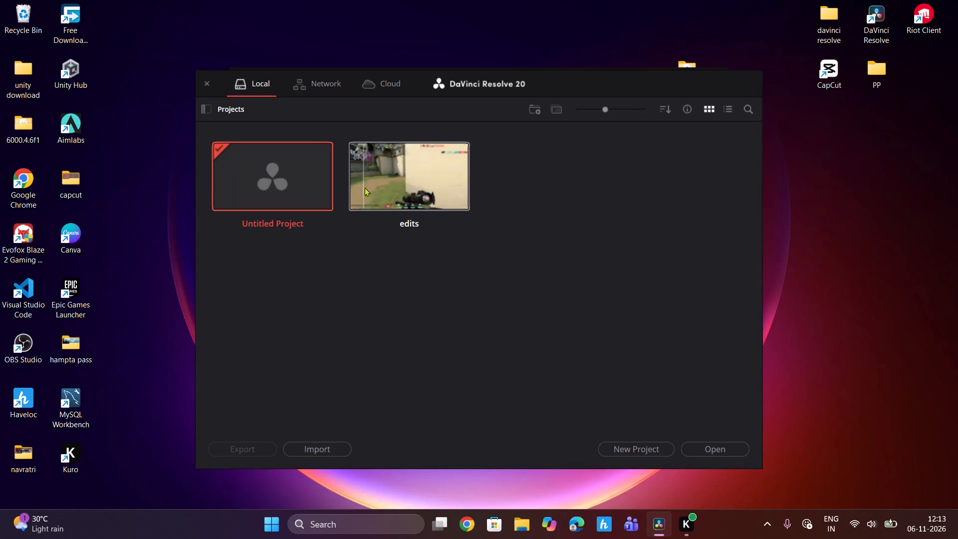
# Open the existing project named edits from the local project library.
pyautogui.doubleClick(417, 188)
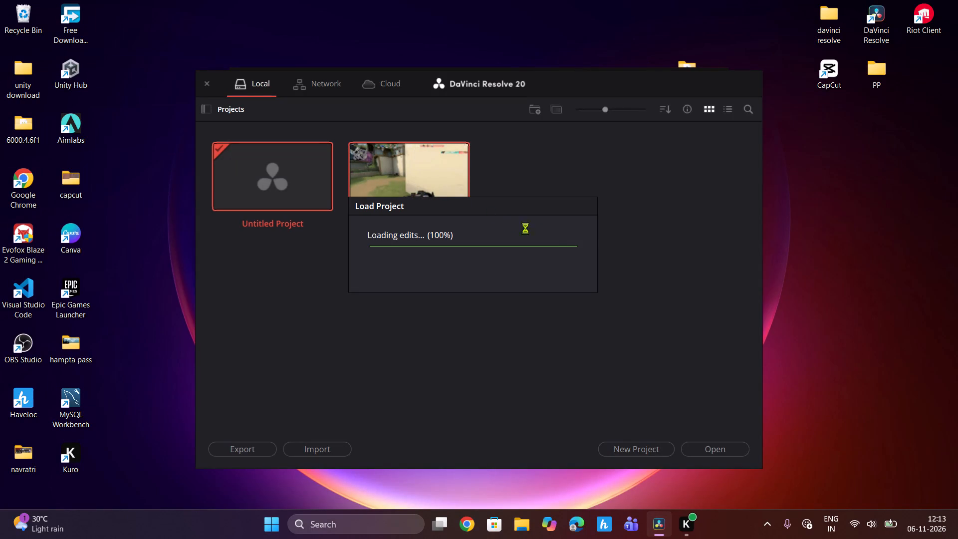
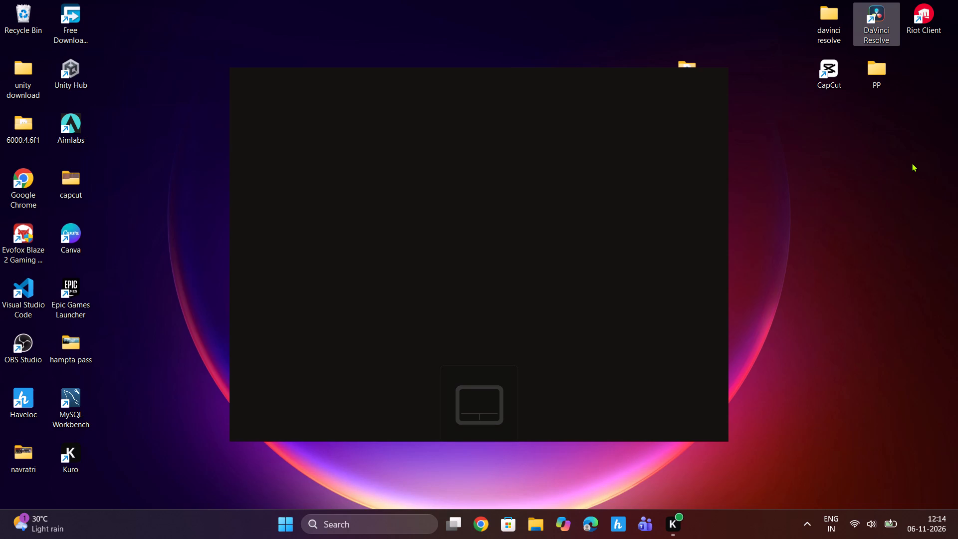
# Launch DaVinci Resolve from the desktop.
pyautogui.doubleClick(885, 9)
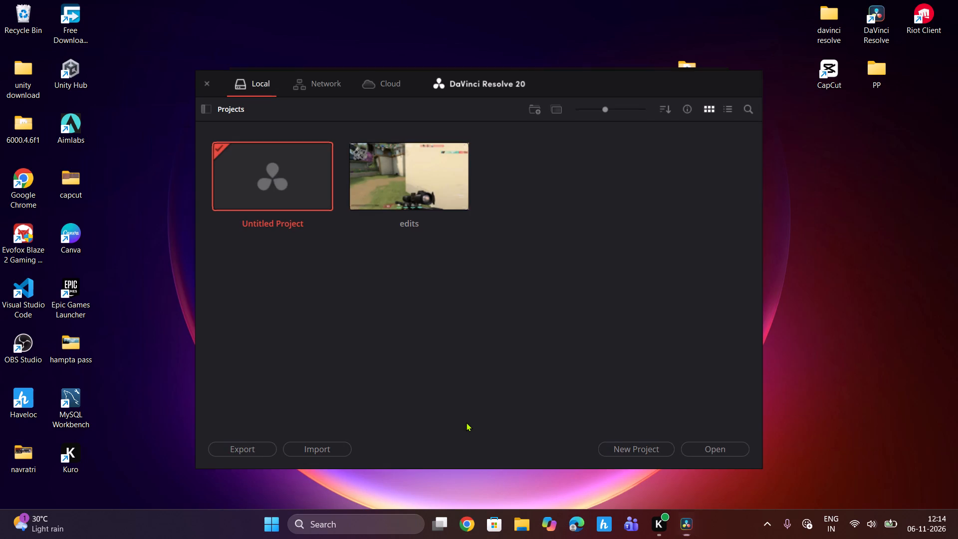
# Delete the edits project from the local project library.
pyautogui.rightClick(409, 177)
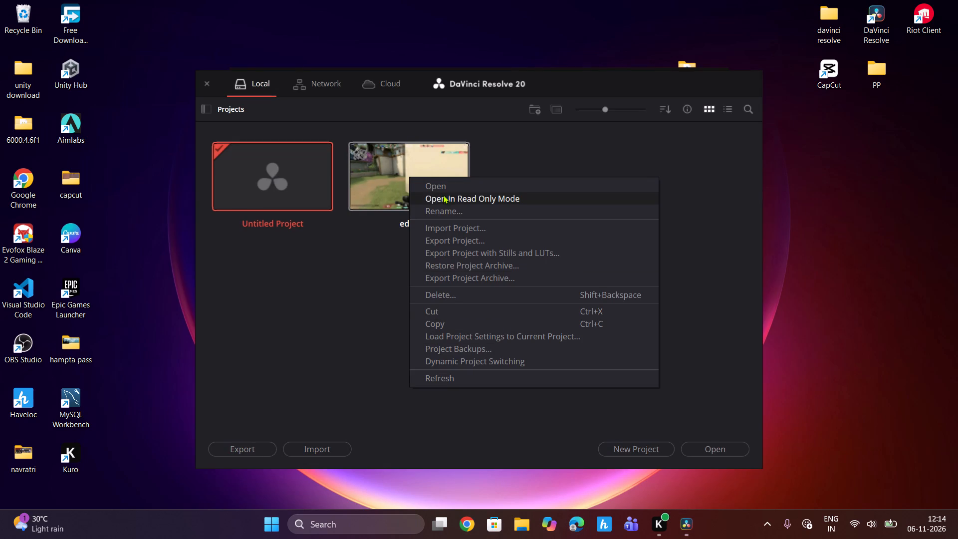
pyautogui.click(432, 298)
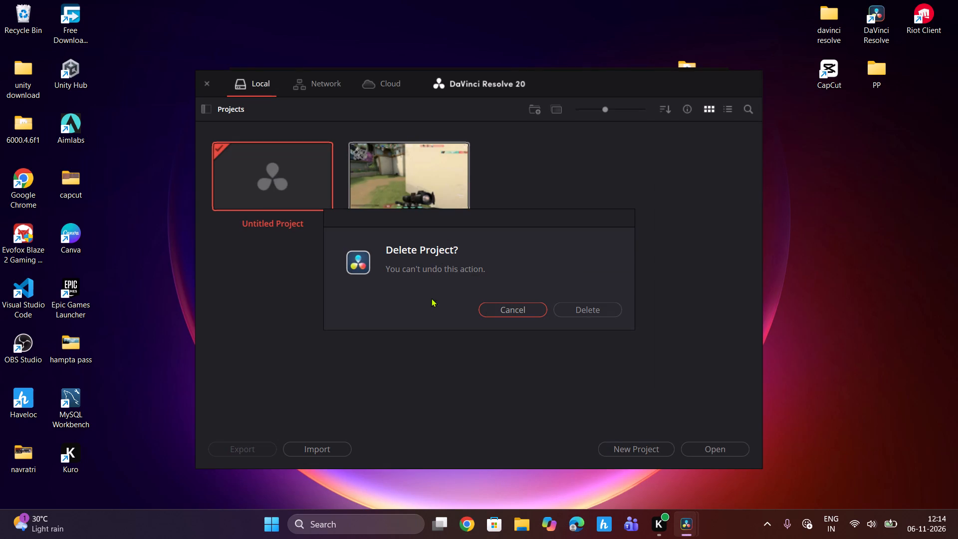
pyautogui.click(566, 311)
# Create a new project in the local library with the name New Edit.
pyautogui.doubleClick(287, 174)
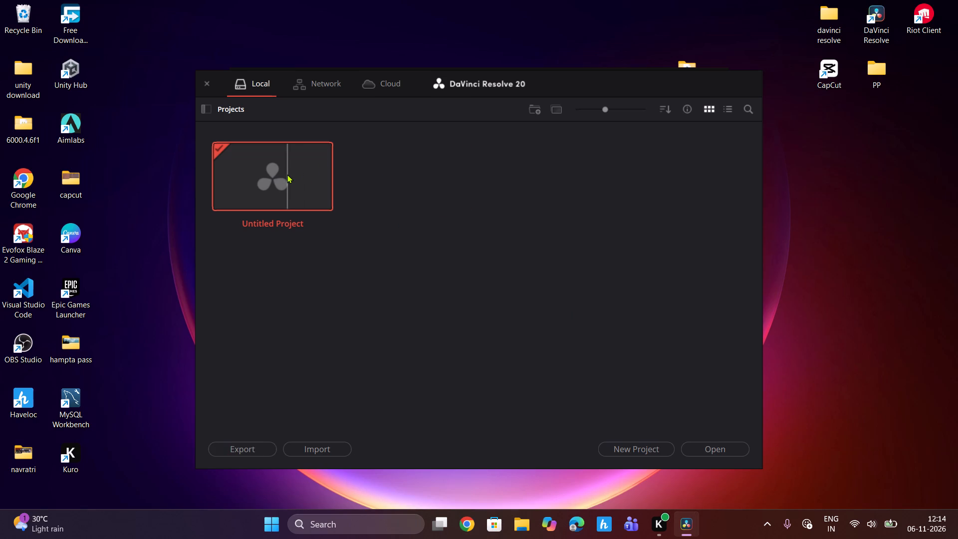
pyautogui.moveTo(479, 256); pyautogui.dragTo(312, 251)
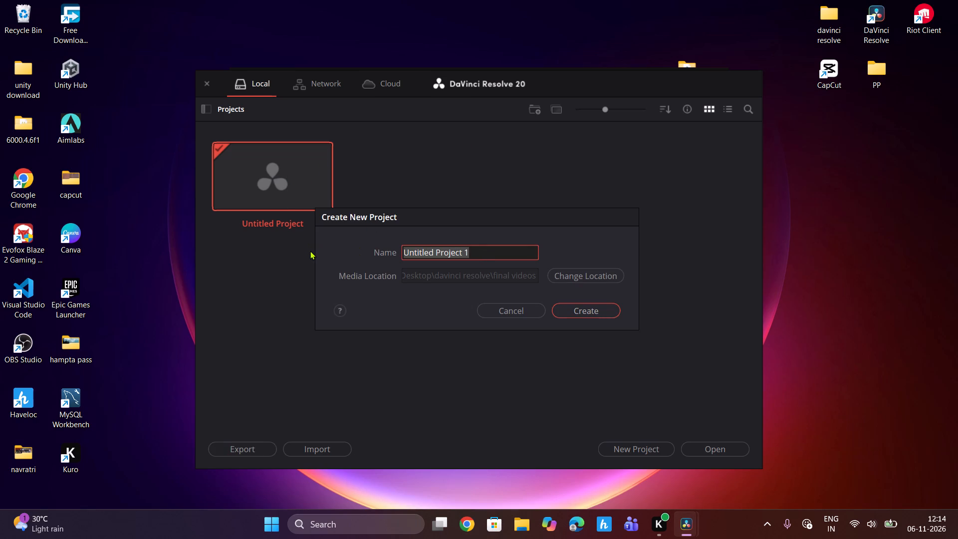
pyautogui.write('Nwee')
pyautogui.press('BackSpace')
pyautogui.press('BackSpace')
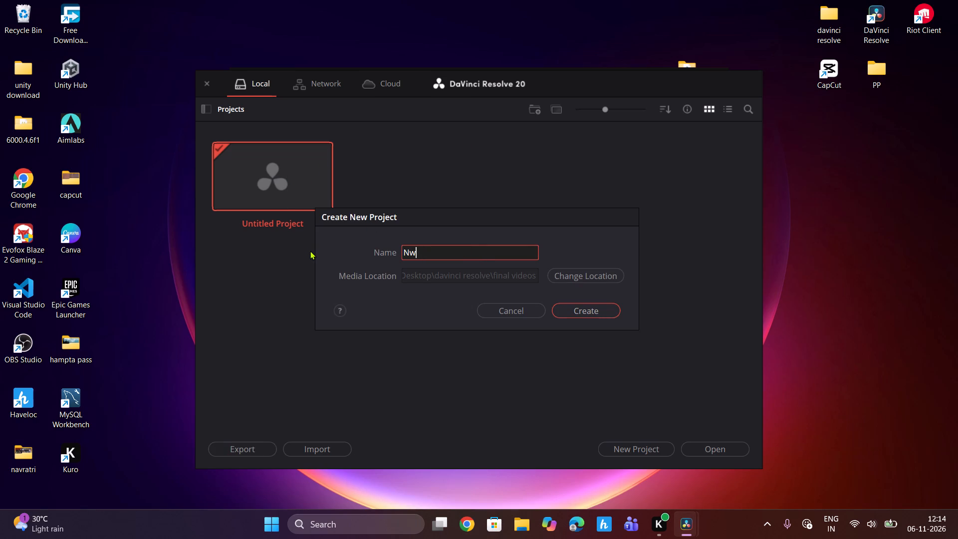
pyautogui.press('BackSpace')
pyautogui.write('ew')
pyautogui.press('space')
pyautogui.write('Edit')
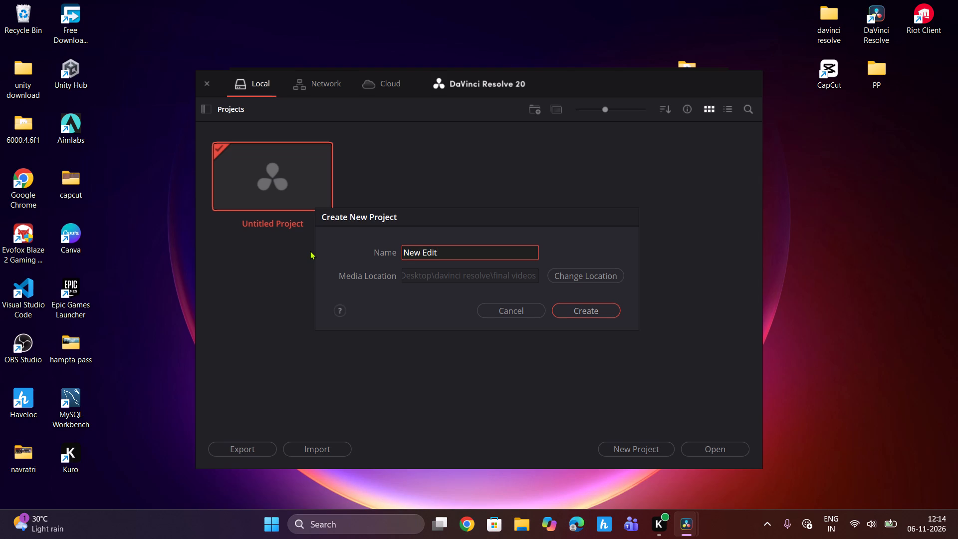
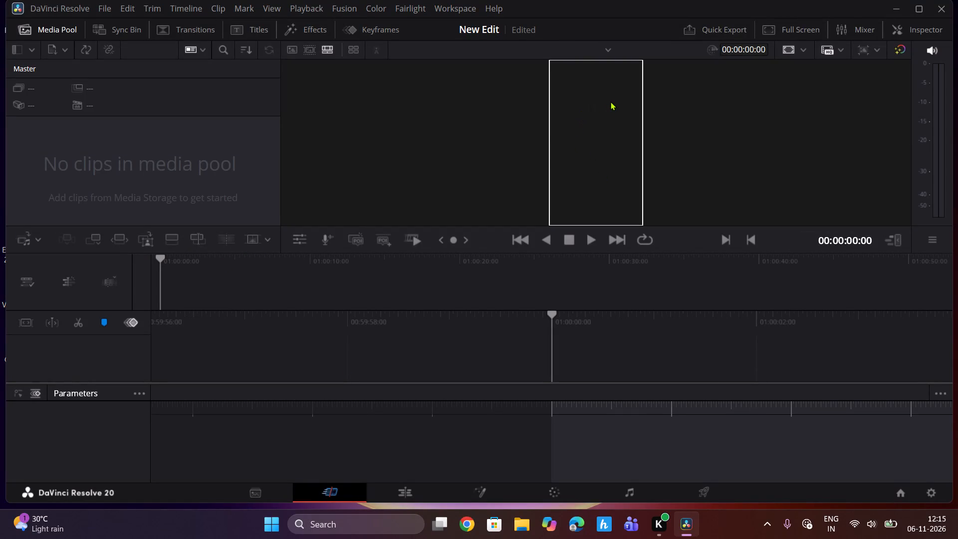
# Create a new bin in the Master media pool.
pyautogui.rightClick(82, 157)
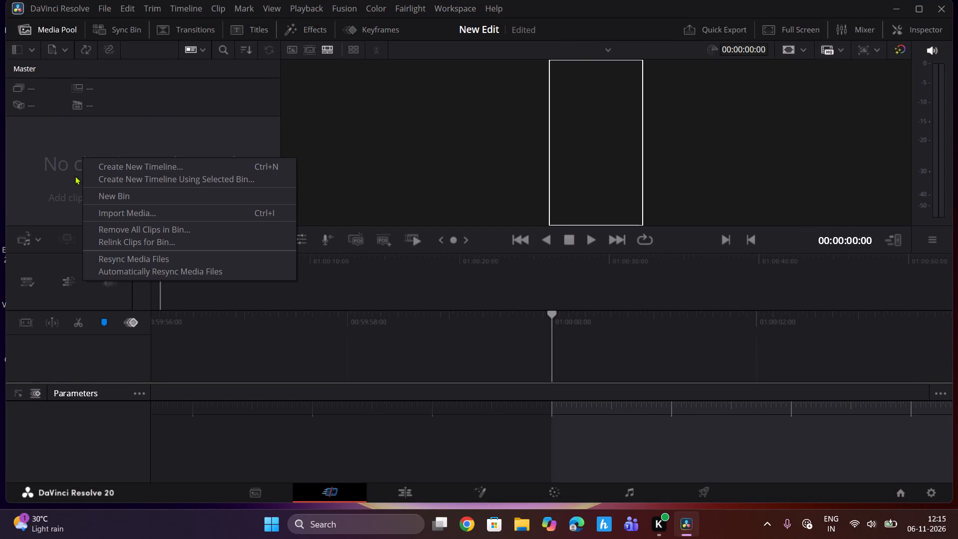
pyautogui.click(130, 198)
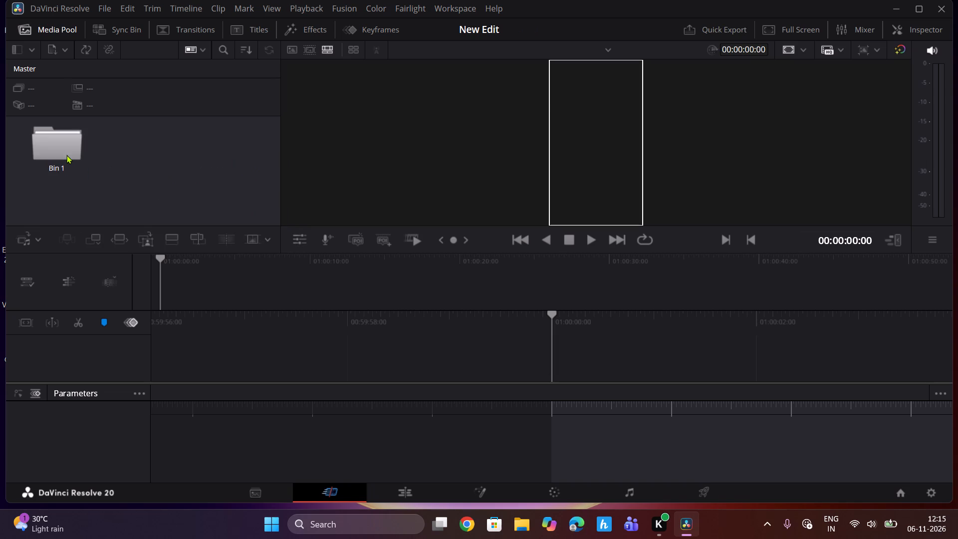
pyautogui.doubleClick(65, 152)
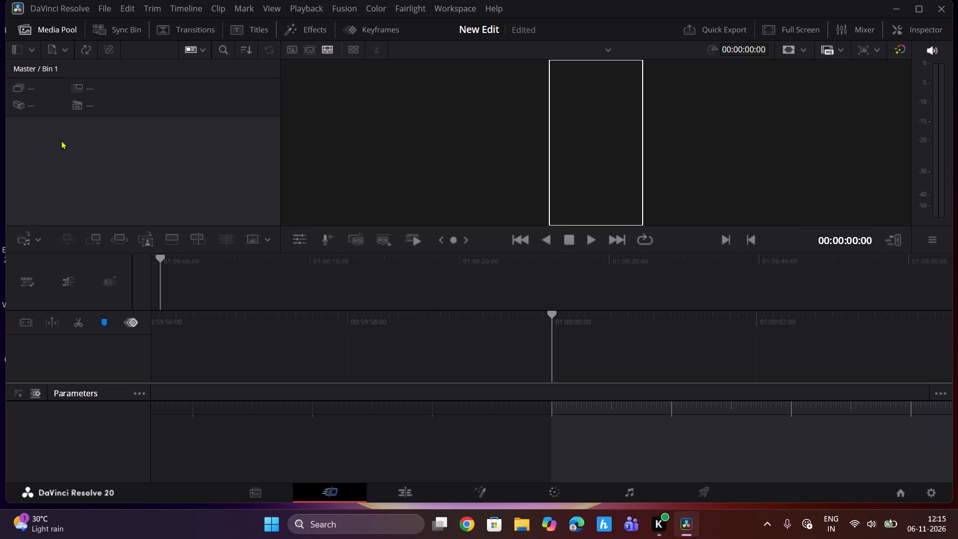
pyautogui.hotkey('ctrl', 'i')
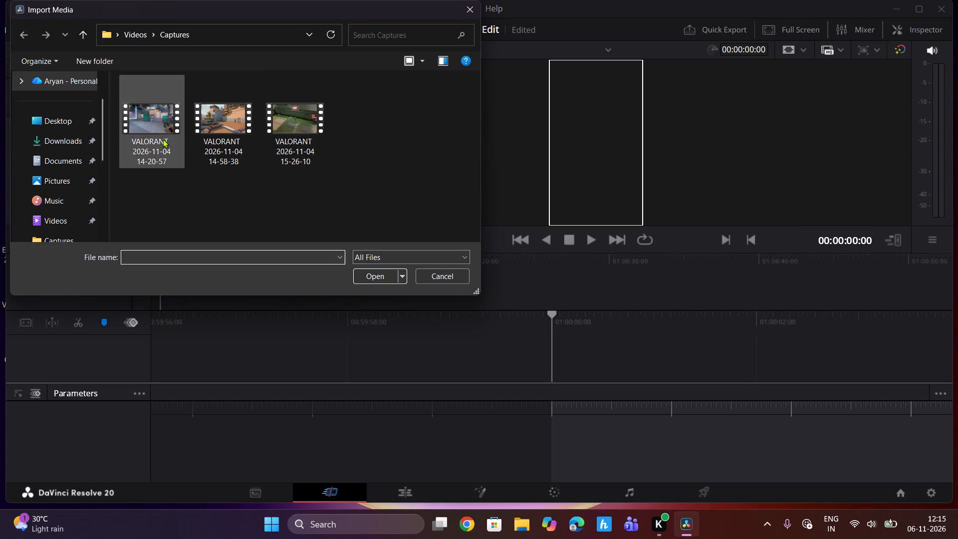
pyautogui.doubleClick(290, 121)
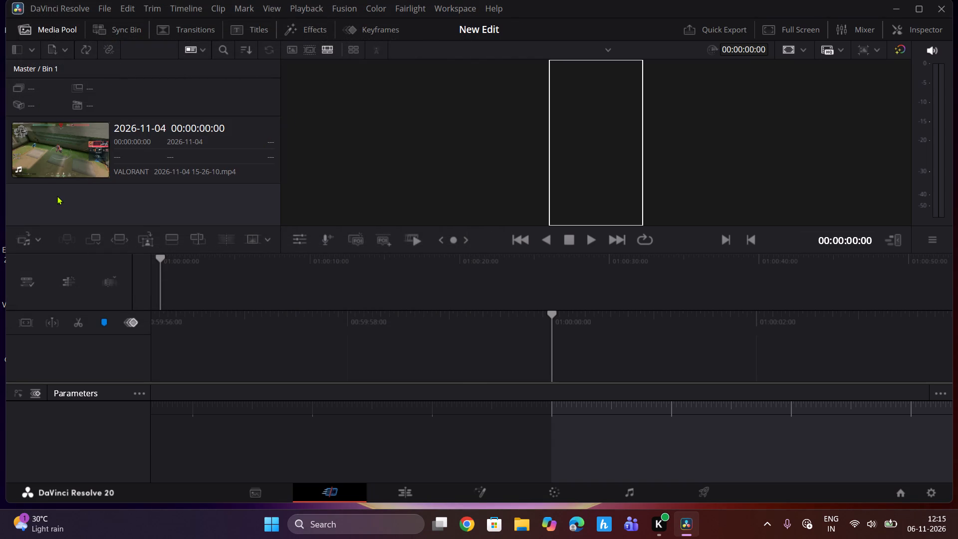
pyautogui.hotkey('ctrl', 'i')
pyautogui.doubleClick(221, 118)
pyautogui.scroll(3, 156, 188)
pyautogui.scroll(-2, 156, 188)
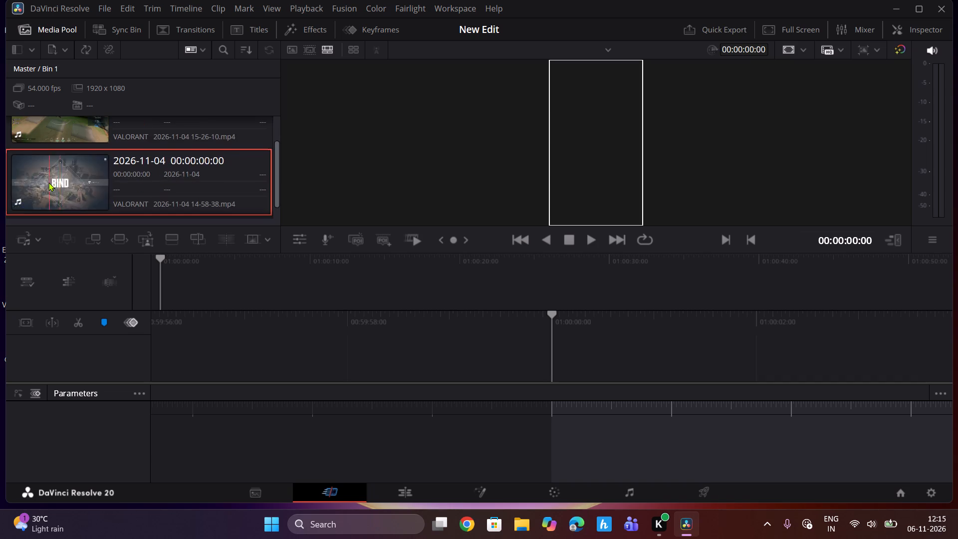
pyautogui.moveTo(49, 182); pyautogui.dragTo(499, 124)
pyautogui.moveTo(111, 179); pyautogui.dragTo(408, 319)
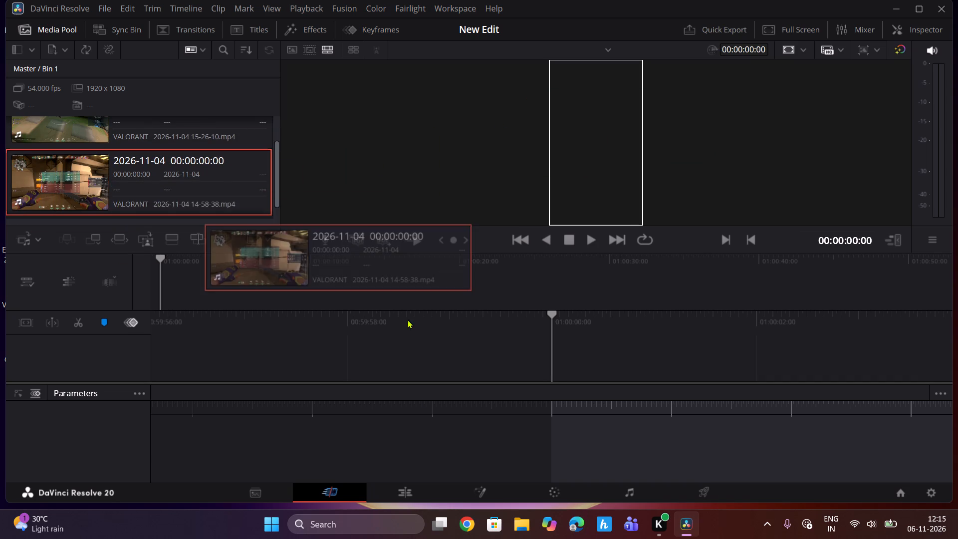
pyautogui.moveTo(408, 319); pyautogui.dragTo(559, 409)
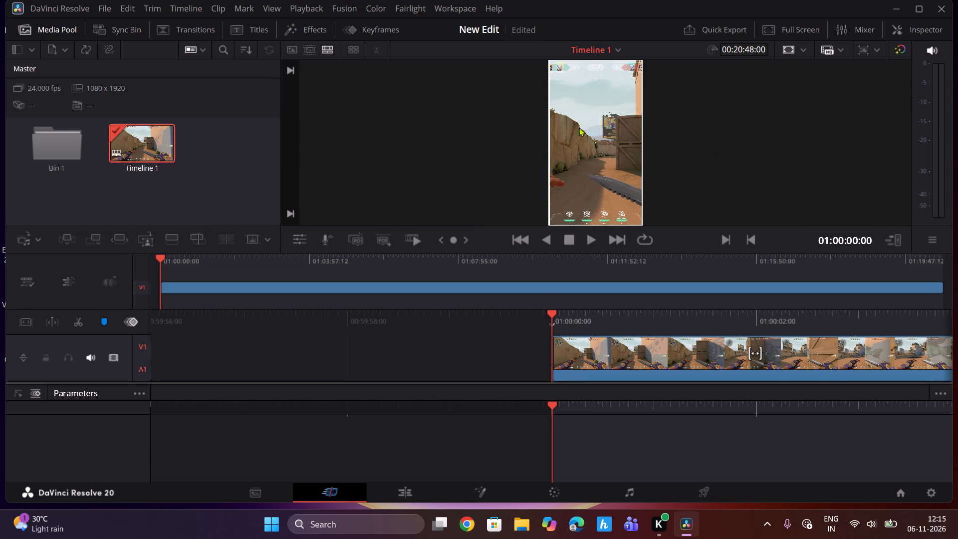
# Scrub through the first couple of minutes of the timeline to review the gameplay footage.
pyautogui.moveTo(552, 313); pyautogui.dragTo(584, 312)
pyautogui.moveTo(161, 259); pyautogui.dragTo(193, 257)
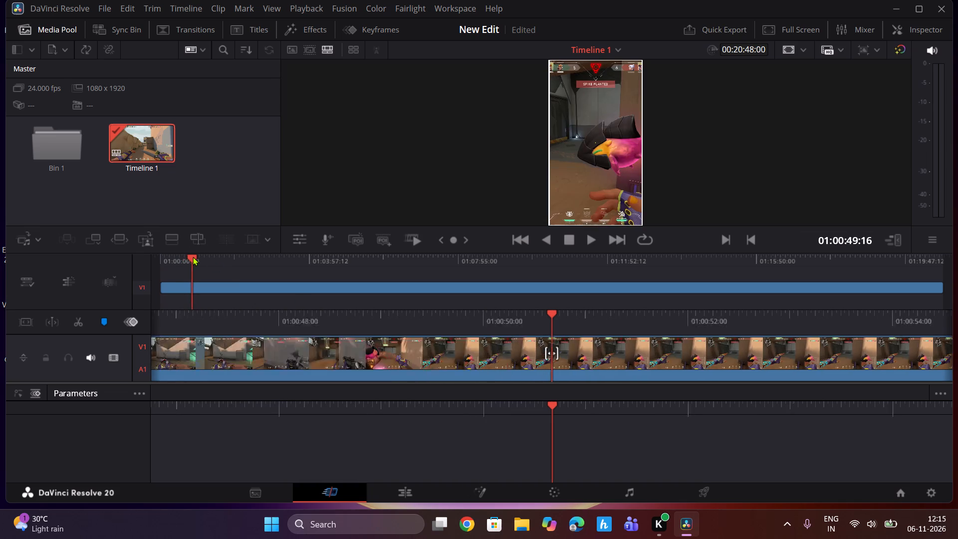
pyautogui.moveTo(193, 257); pyautogui.dragTo(203, 256)
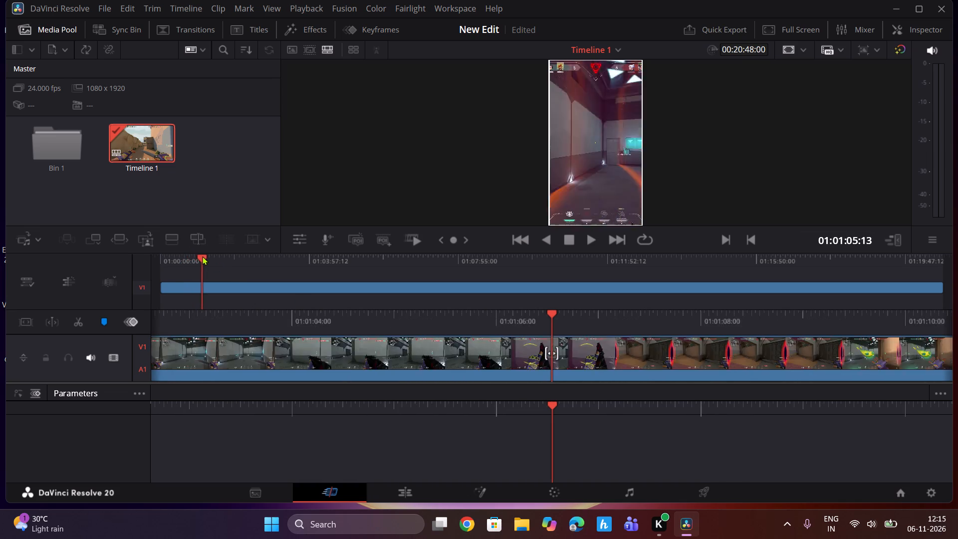
pyautogui.moveTo(203, 256); pyautogui.dragTo(212, 256)
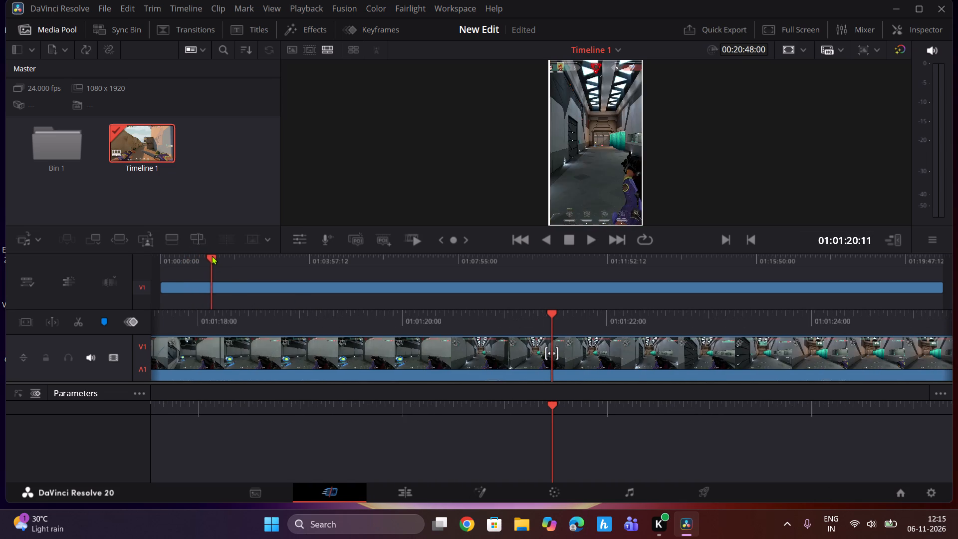
pyautogui.moveTo(212, 256); pyautogui.dragTo(227, 256)
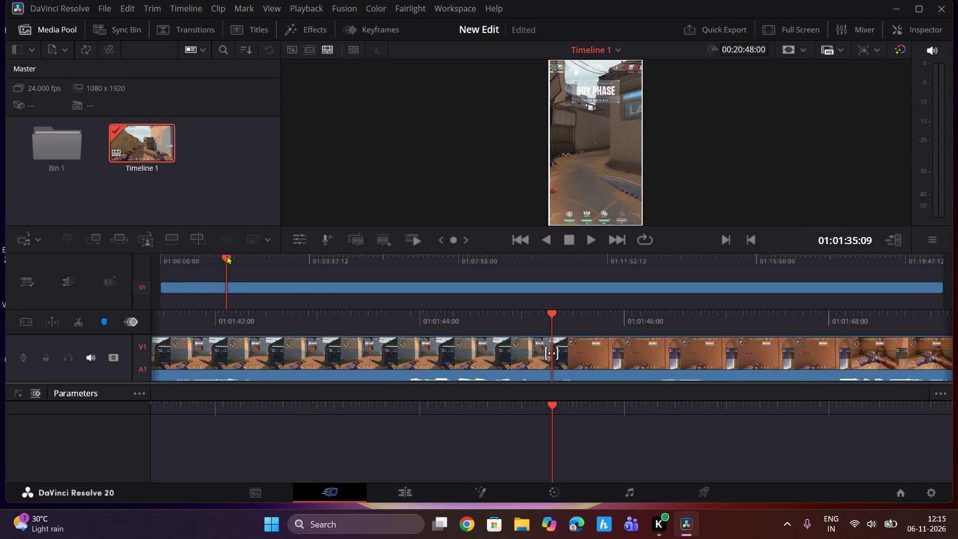
pyautogui.moveTo(227, 256); pyautogui.dragTo(248, 256)
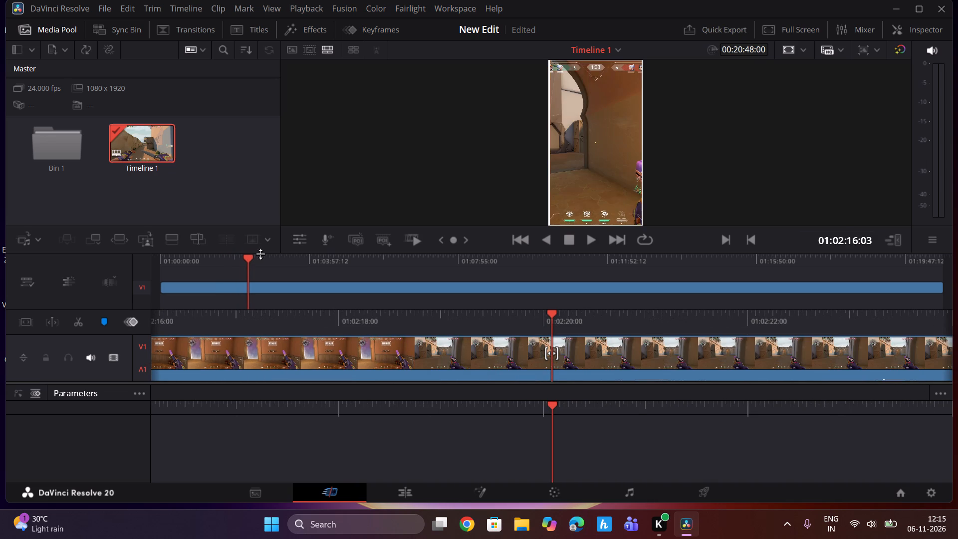
pyautogui.click(589, 151)
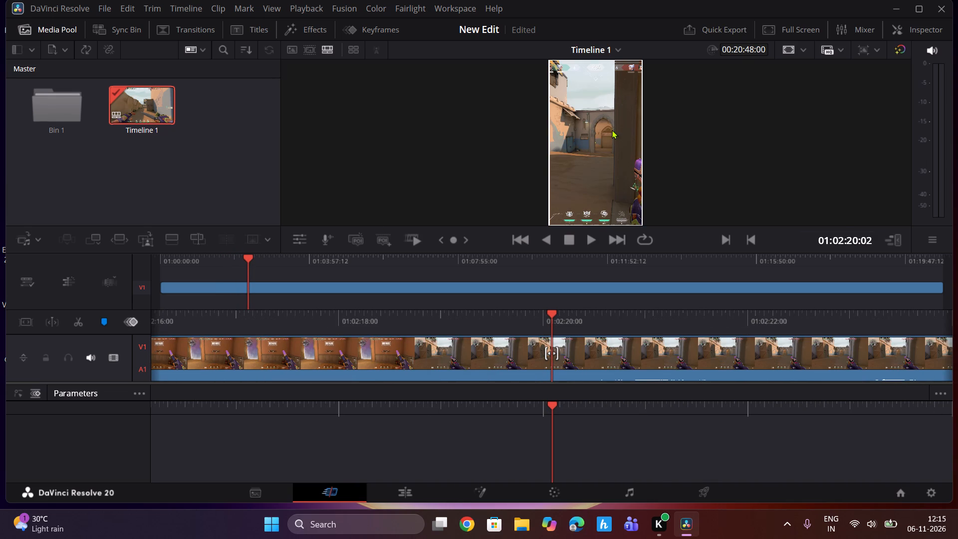
pyautogui.click(506, 283)
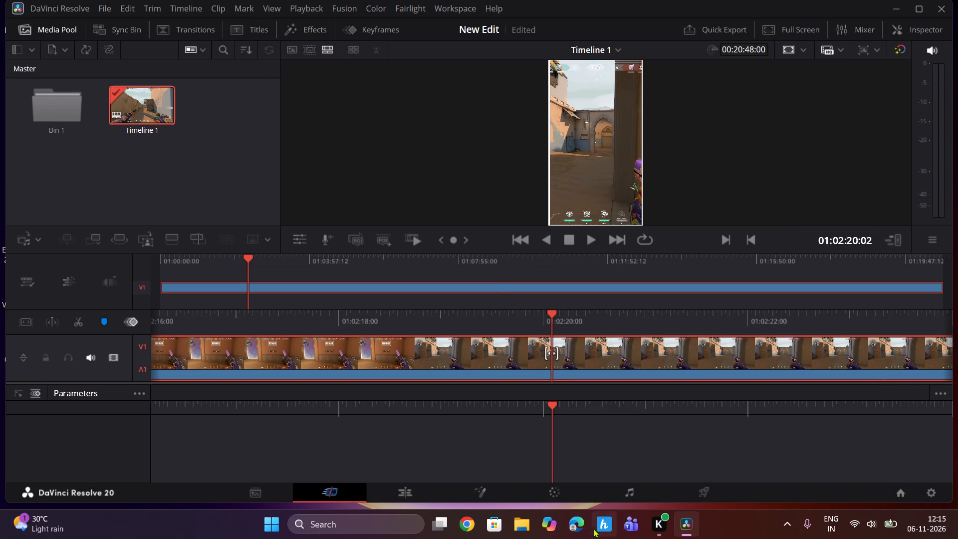
# Switch to the Edit page and return the playhead to the start of the timeline.
pyautogui.click(412, 491)
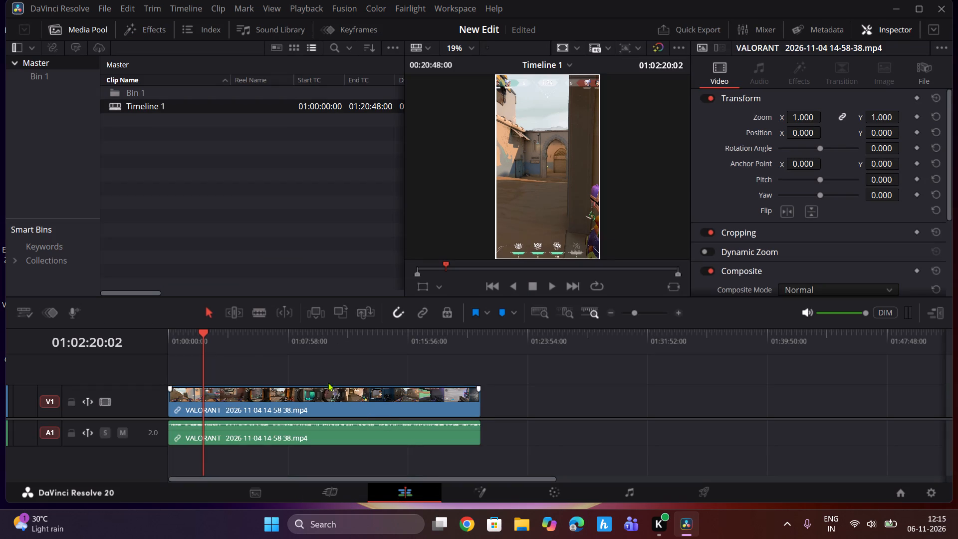
pyautogui.moveTo(199, 340); pyautogui.dragTo(98, 347)
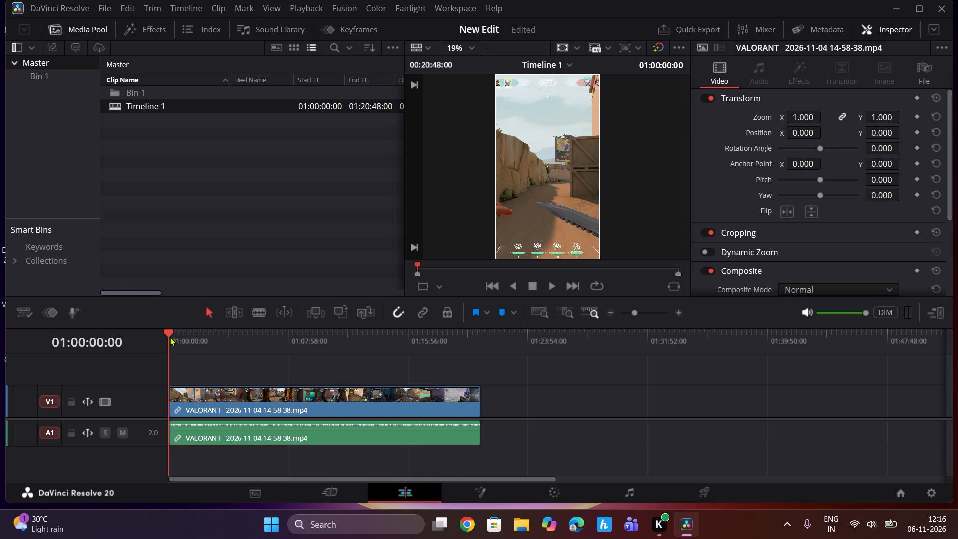
pyautogui.moveTo(170, 333); pyautogui.dragTo(166, 335)
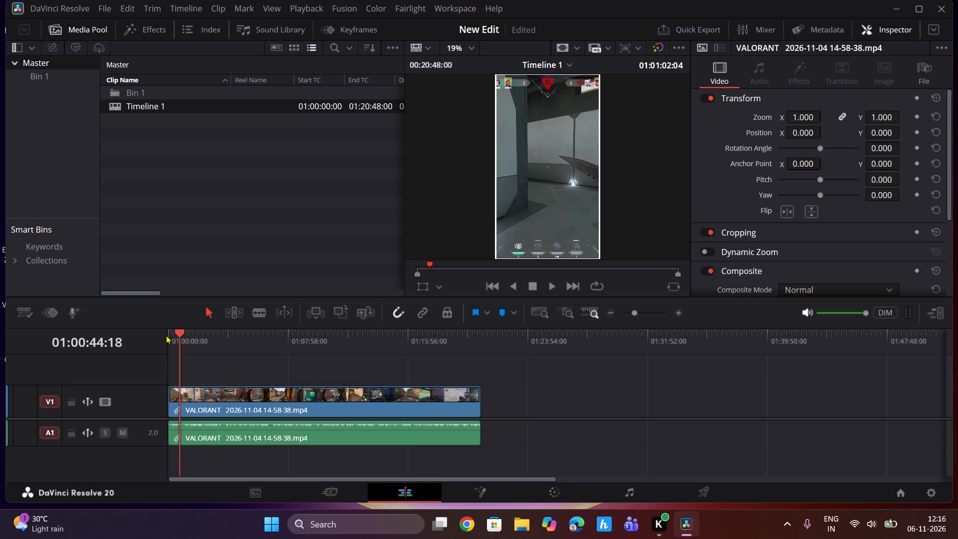
pyautogui.moveTo(166, 335); pyautogui.dragTo(120, 336)
# Normalize the timeline clip's audio using Sample Peak Program mode with a -9.0 dBFS target level.
pyautogui.moveTo(260, 368); pyautogui.dragTo(327, 467)
pyautogui.rightClick(320, 415)
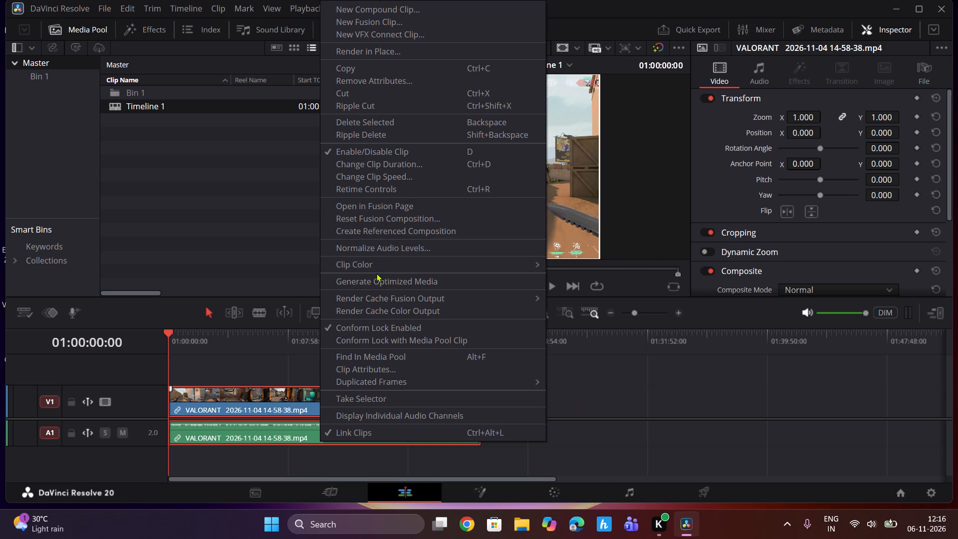
pyautogui.click(390, 247)
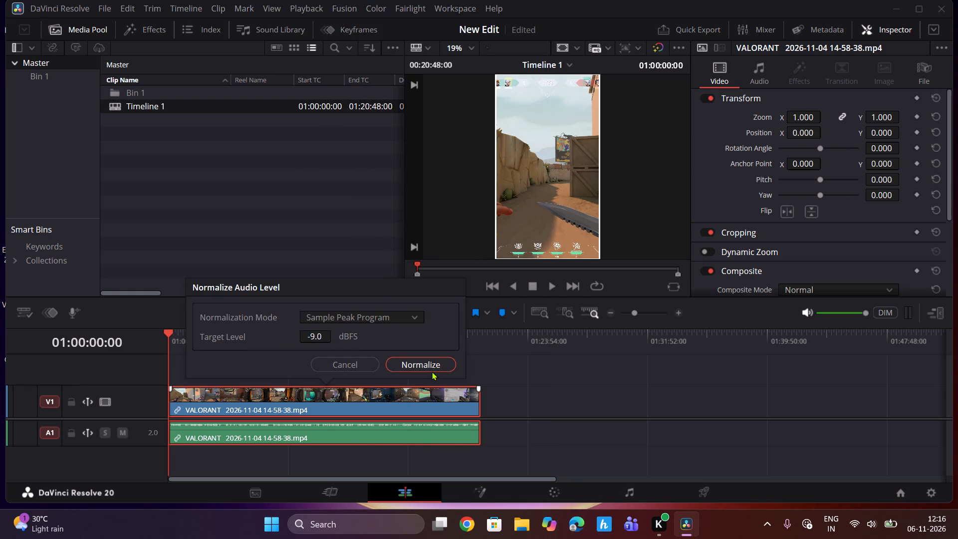
pyautogui.click(419, 314)
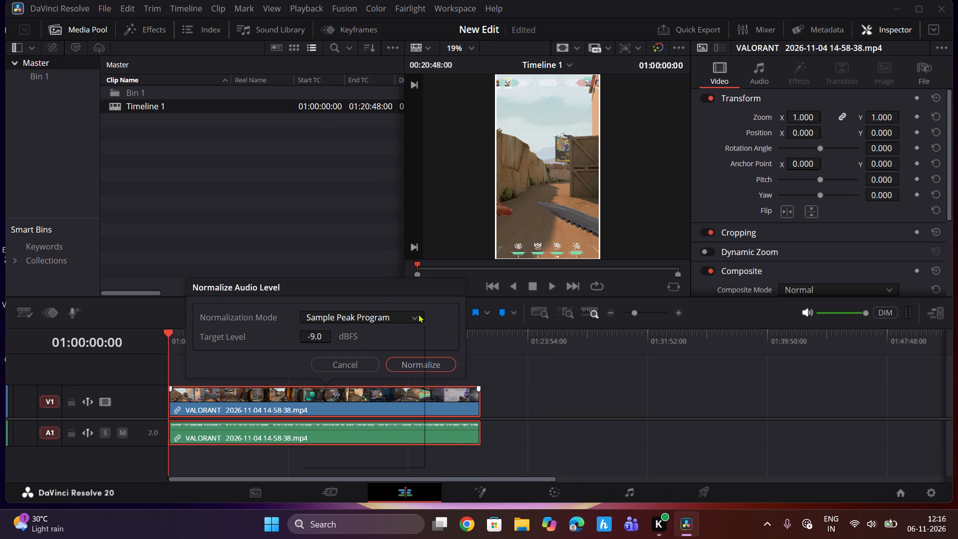
pyautogui.click(419, 314)
pyautogui.click(426, 365)
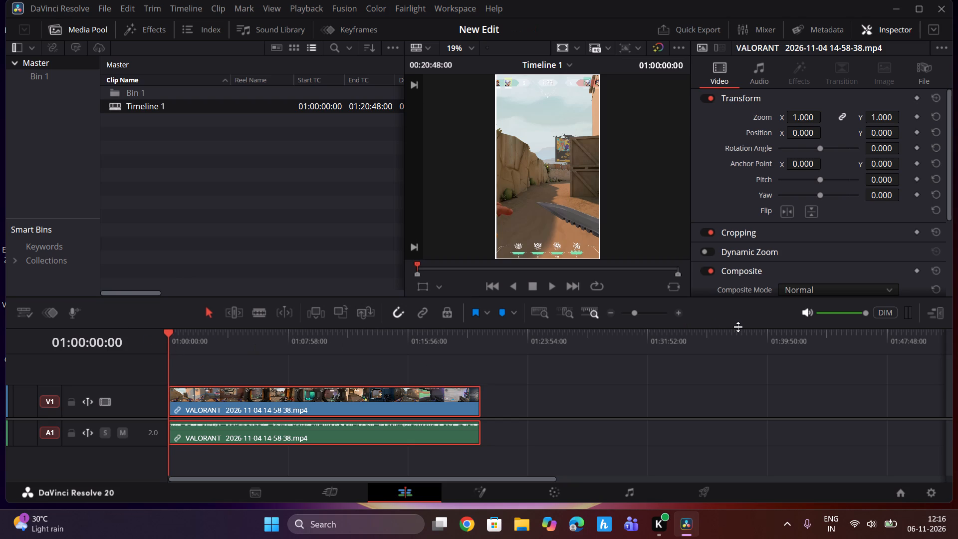
# Play the timeline from the start to review the clip after the audio adjustment.
pyautogui.press('space')
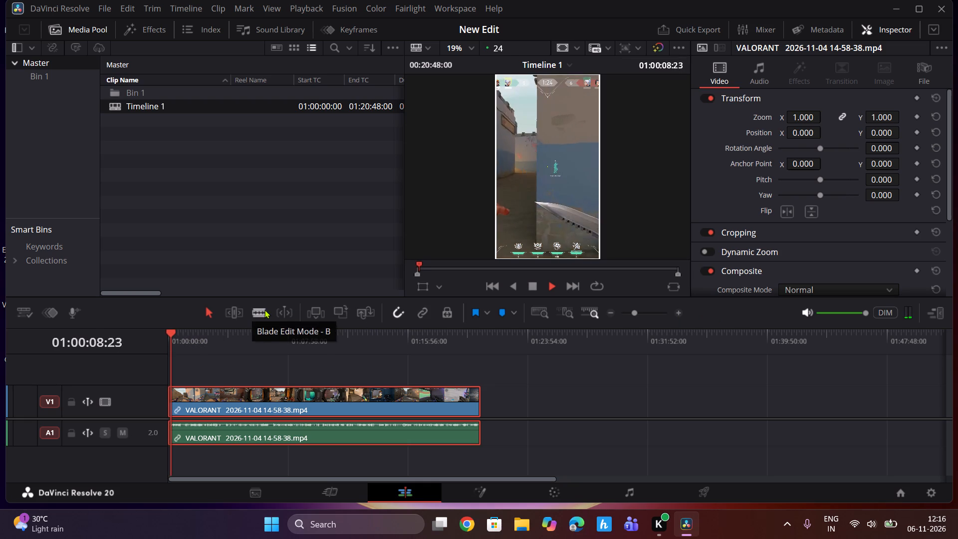
pyautogui.press('b')
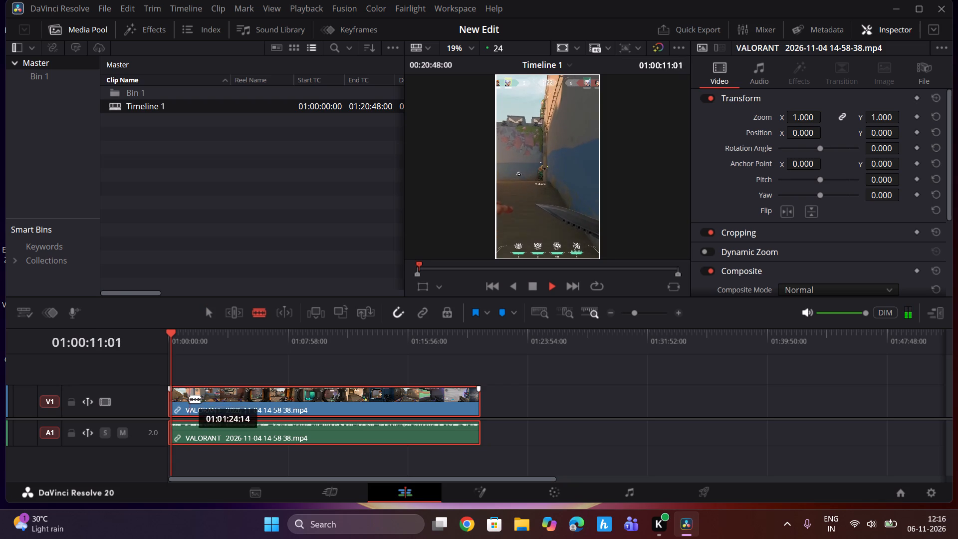
pyautogui.press('b')
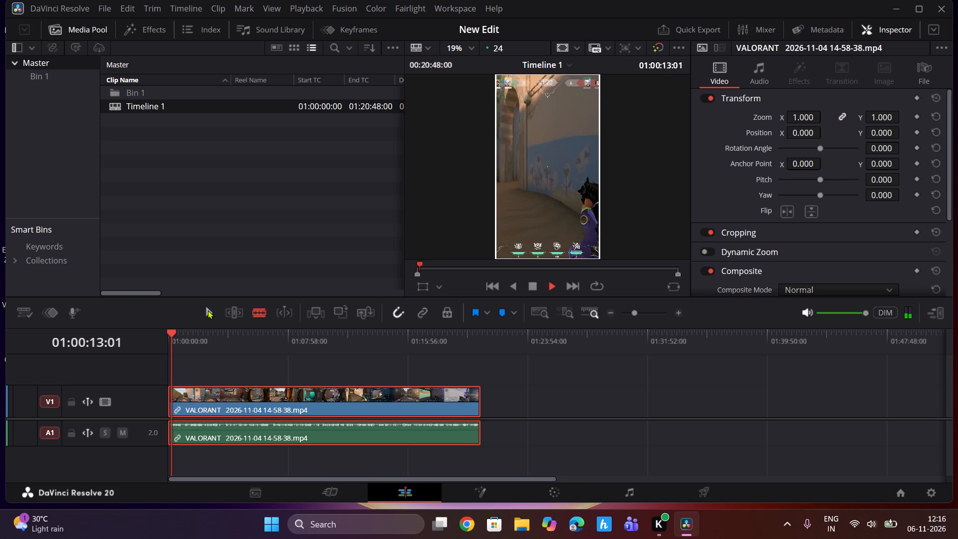
pyautogui.press('a')
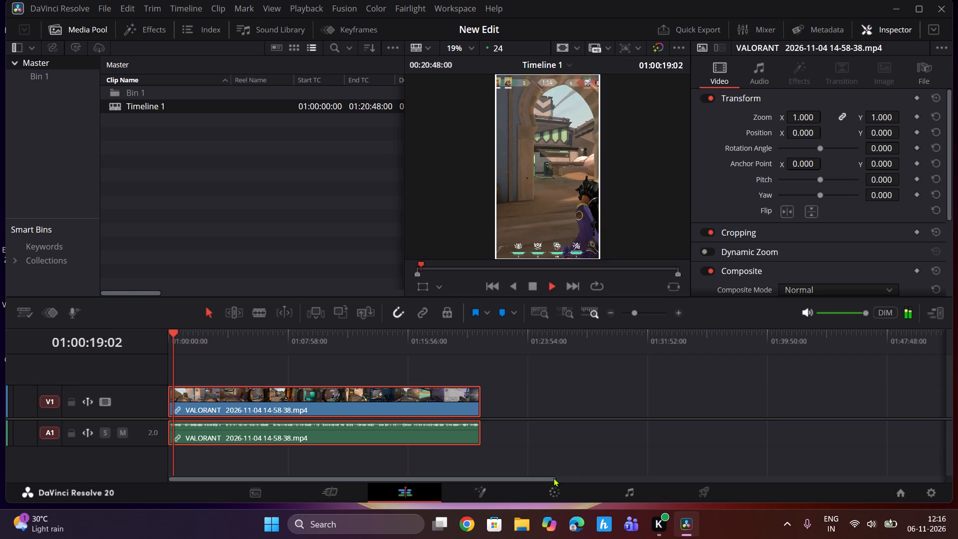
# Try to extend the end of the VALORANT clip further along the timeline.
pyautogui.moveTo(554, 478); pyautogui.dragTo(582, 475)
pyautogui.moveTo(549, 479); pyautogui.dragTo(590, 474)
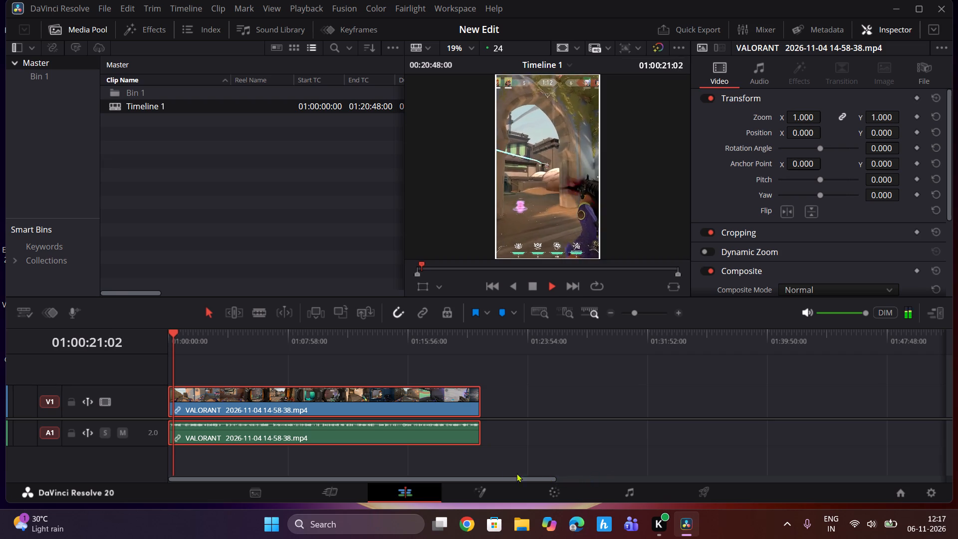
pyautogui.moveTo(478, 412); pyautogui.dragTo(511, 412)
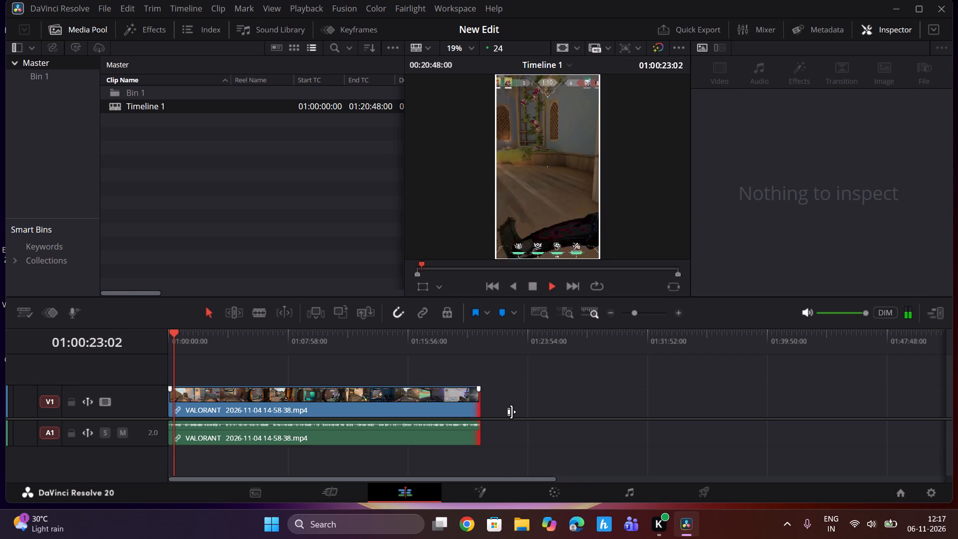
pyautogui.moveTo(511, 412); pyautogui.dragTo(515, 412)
# Return the playhead to the start of the timeline and slightly lower the monitoring volume.
pyautogui.moveTo(175, 334); pyautogui.dragTo(215, 336)
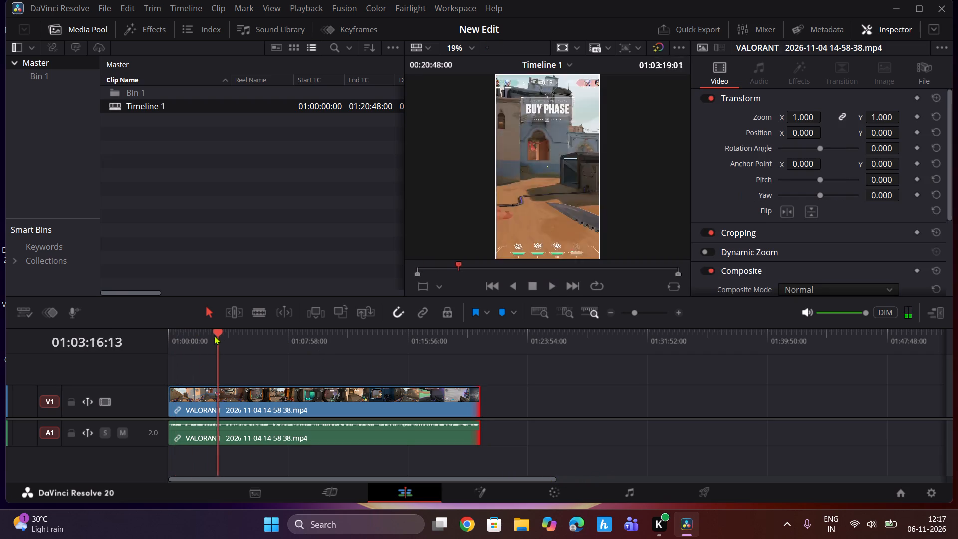
pyautogui.moveTo(215, 336); pyautogui.dragTo(131, 349)
pyautogui.click(861, 316)
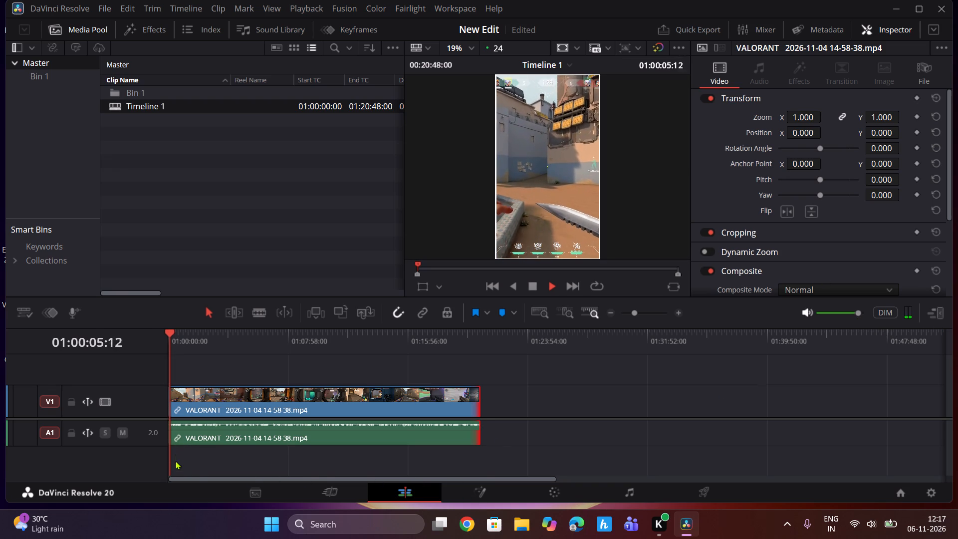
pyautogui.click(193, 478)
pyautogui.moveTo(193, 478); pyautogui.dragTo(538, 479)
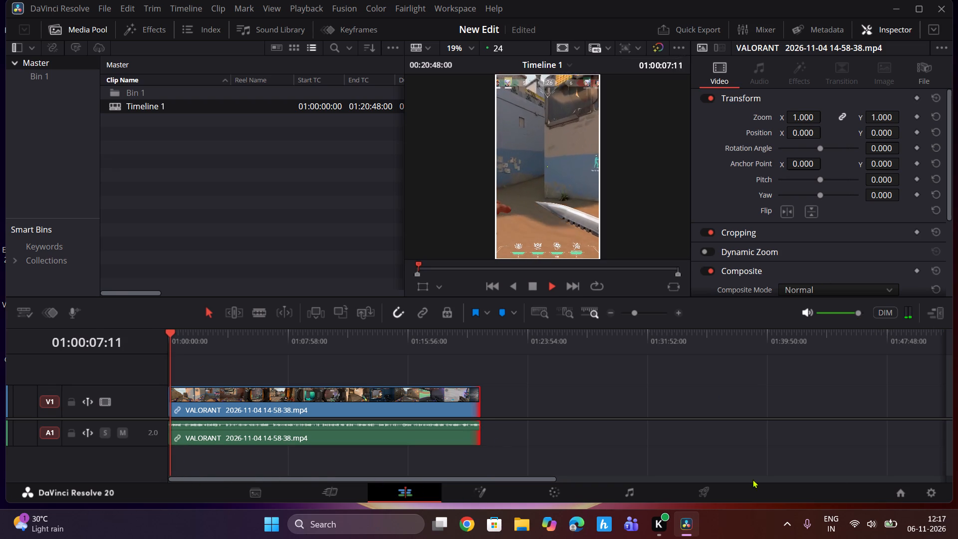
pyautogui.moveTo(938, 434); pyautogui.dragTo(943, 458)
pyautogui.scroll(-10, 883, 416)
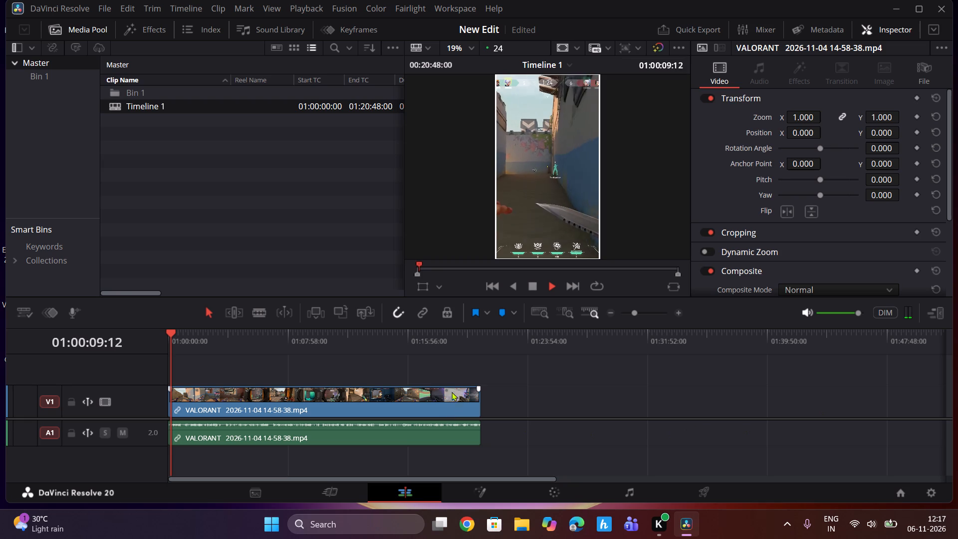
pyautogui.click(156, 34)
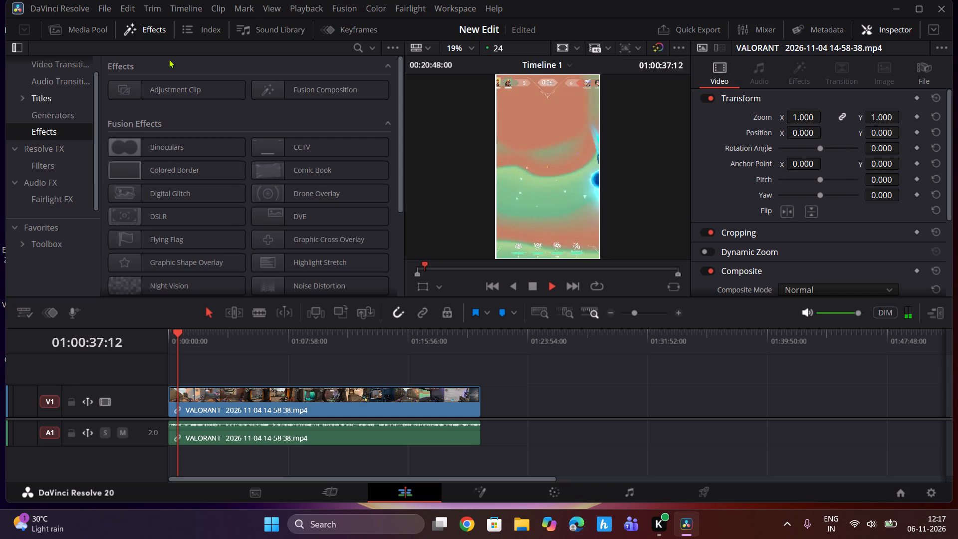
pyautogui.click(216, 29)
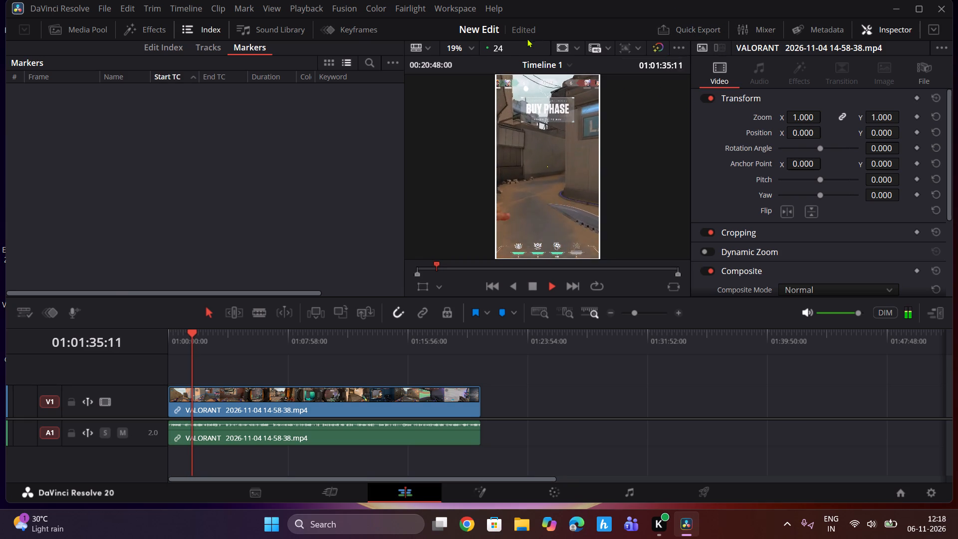
# Open the download page for the free Sound Library in the browser, look over its registration form, and close the page.
pyautogui.click(266, 26)
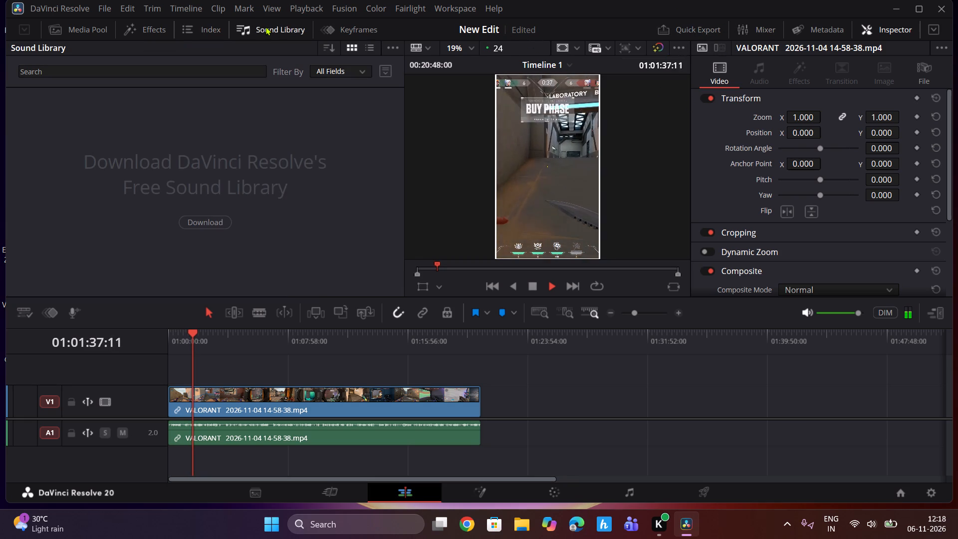
pyautogui.click(208, 222)
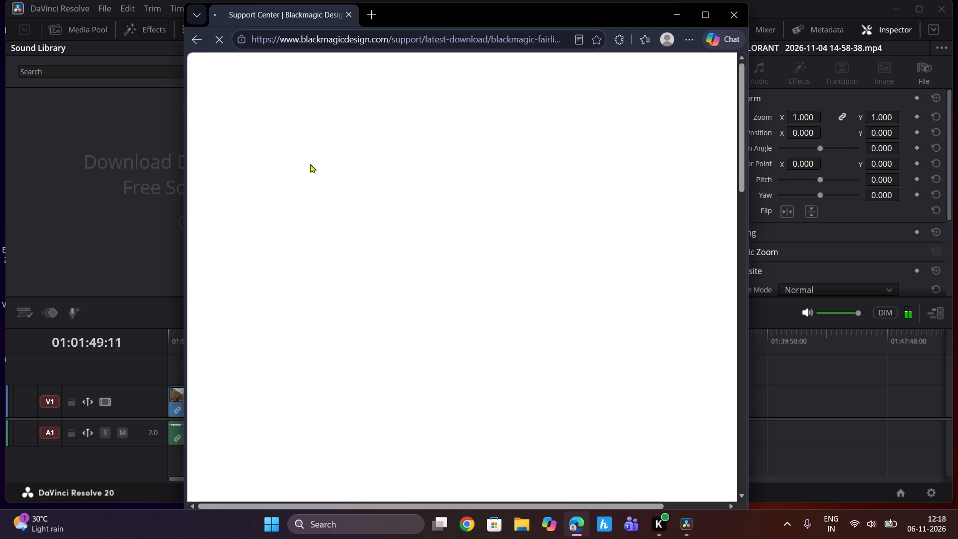
pyautogui.scroll(-2, 414, 350)
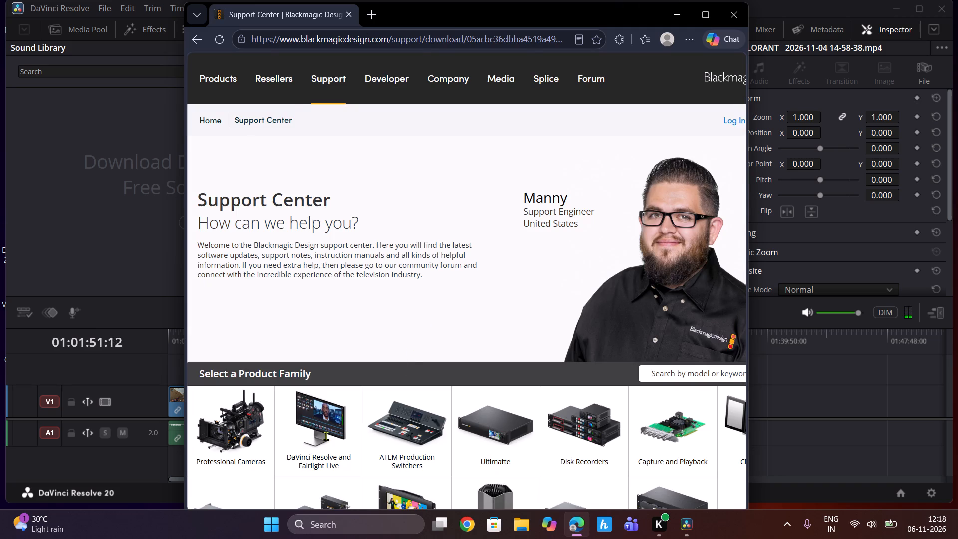
pyautogui.scroll(-2, 305, 422)
pyautogui.scroll(4, 461, 324)
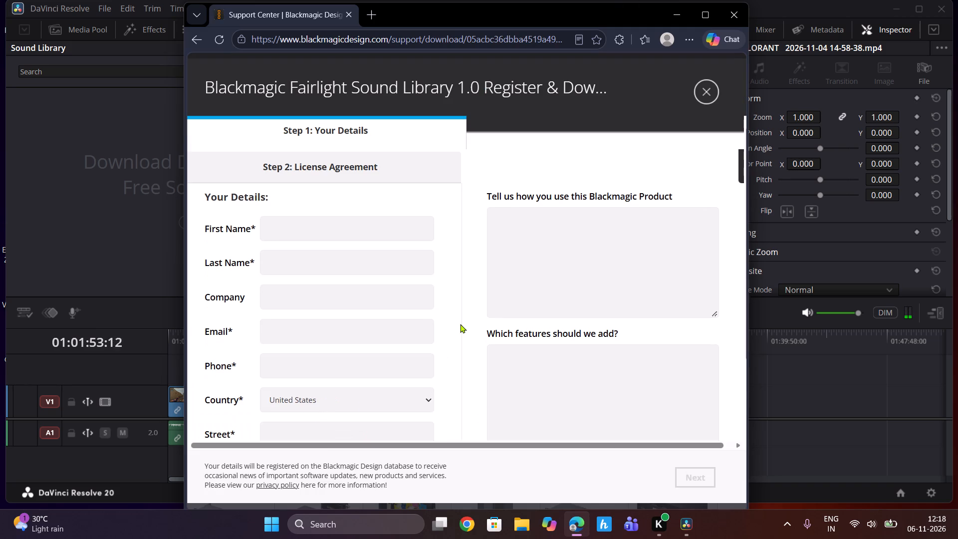
pyautogui.scroll(4, 461, 324)
pyautogui.scroll(5, 660, 212)
pyautogui.click(730, 6)
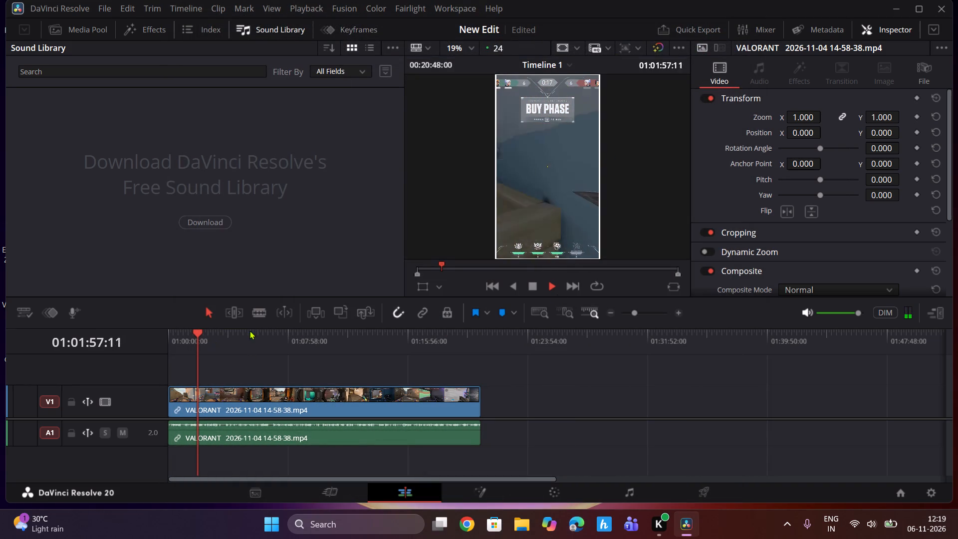
# Stop playback and return the playhead to the start of the timeline at 01:00:00:00.
pyautogui.click(528, 288)
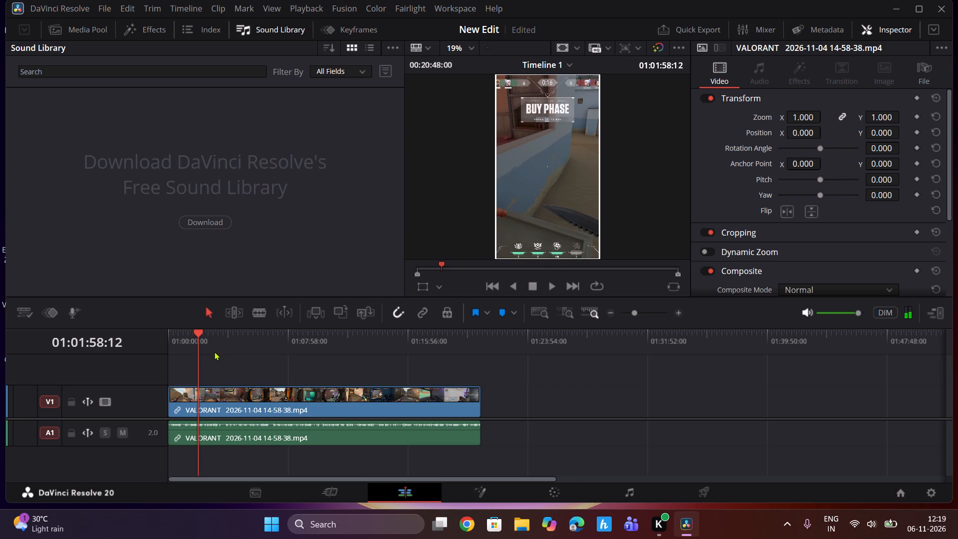
pyautogui.moveTo(198, 332); pyautogui.dragTo(107, 335)
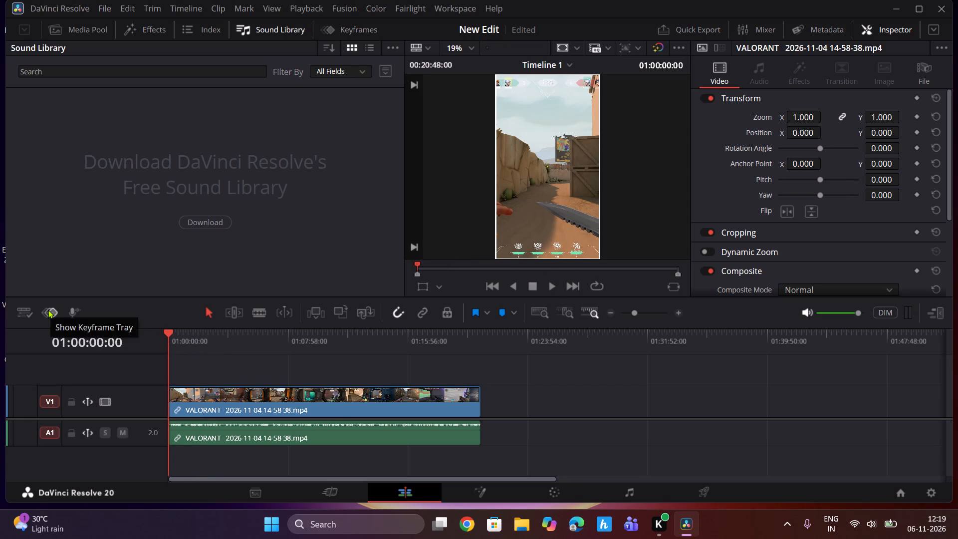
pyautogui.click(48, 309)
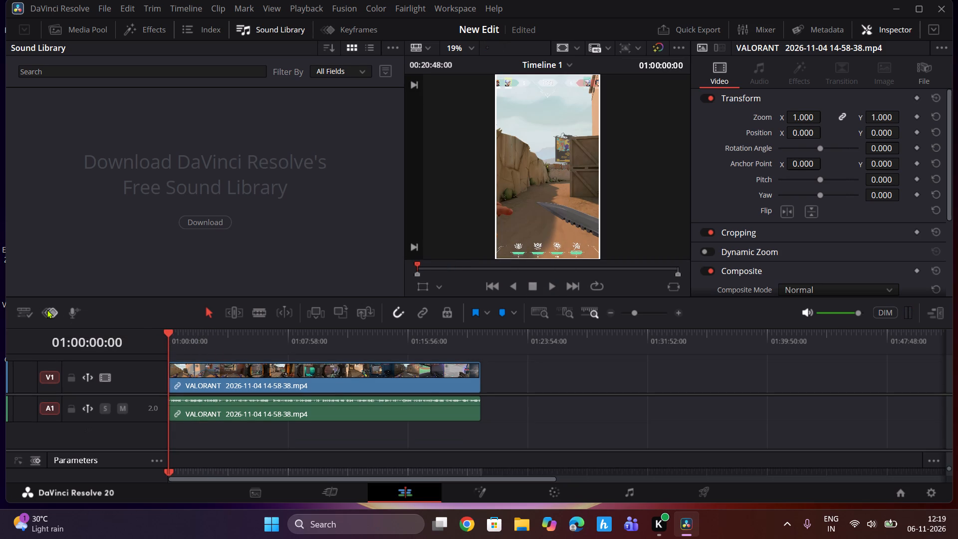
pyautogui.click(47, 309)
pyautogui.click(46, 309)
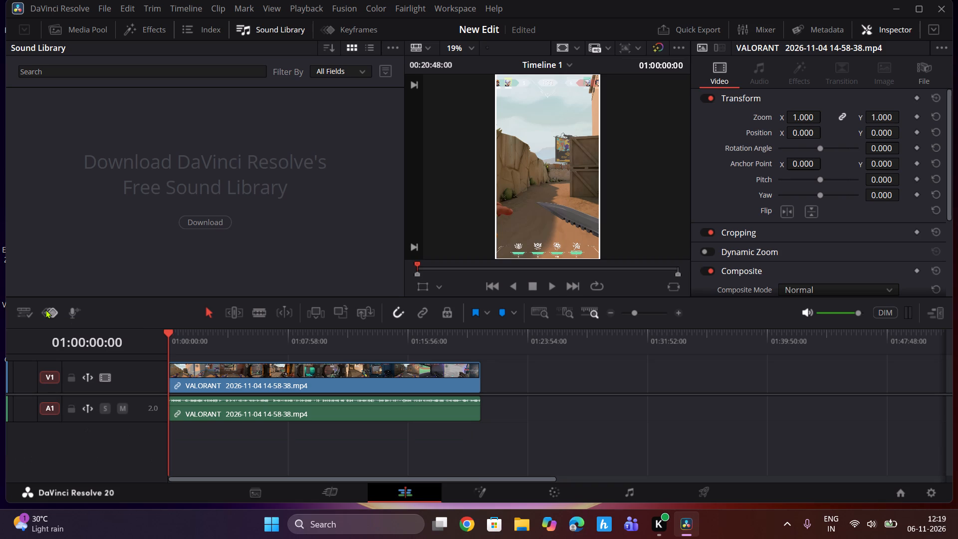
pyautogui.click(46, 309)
# Maximize the video editor window.
pyautogui.click(921, 3)
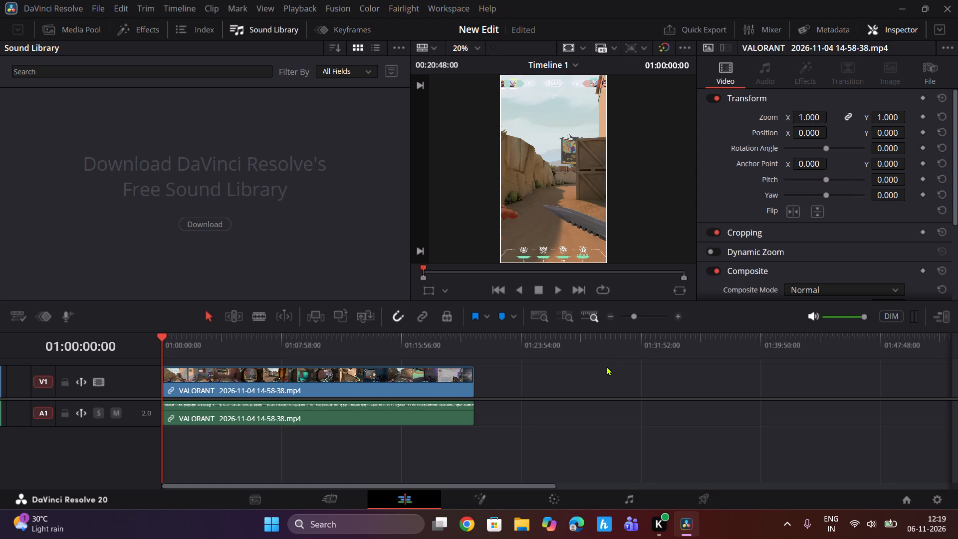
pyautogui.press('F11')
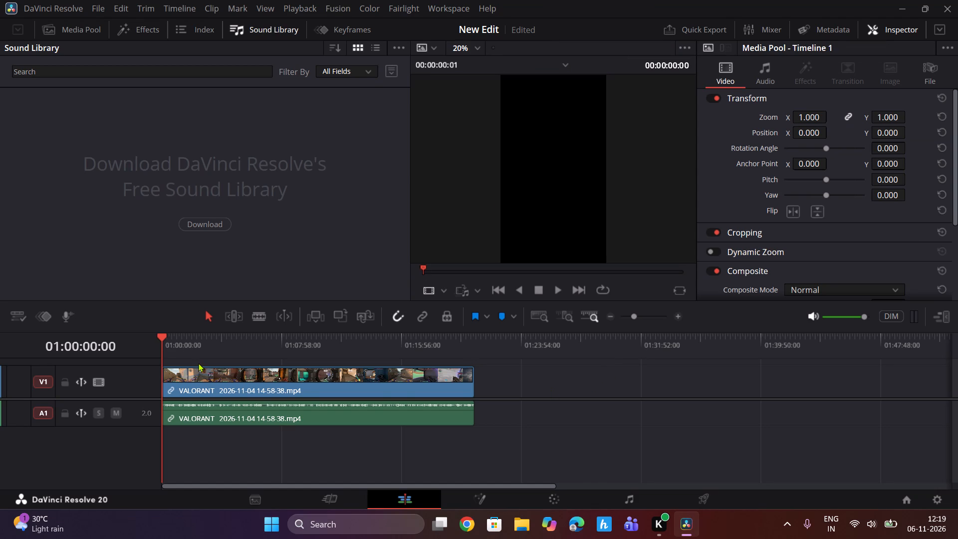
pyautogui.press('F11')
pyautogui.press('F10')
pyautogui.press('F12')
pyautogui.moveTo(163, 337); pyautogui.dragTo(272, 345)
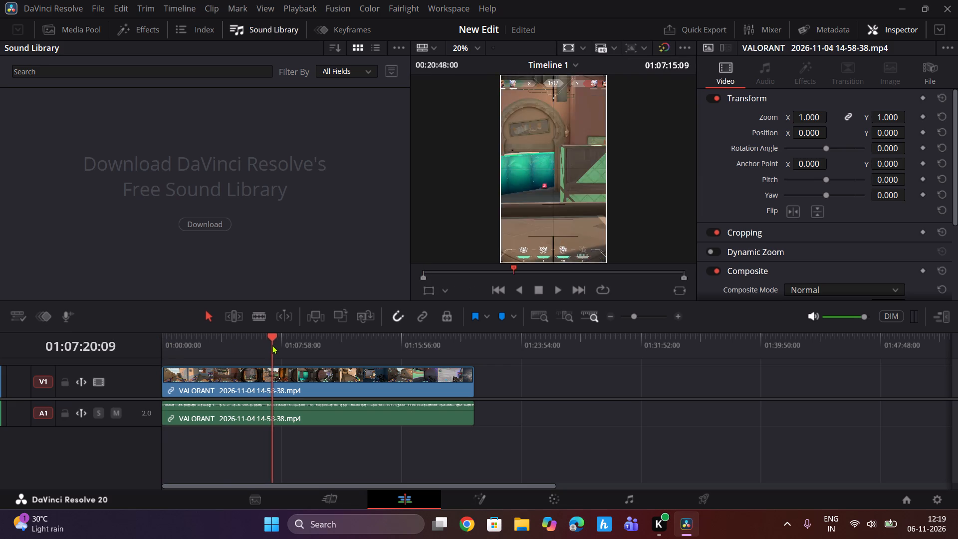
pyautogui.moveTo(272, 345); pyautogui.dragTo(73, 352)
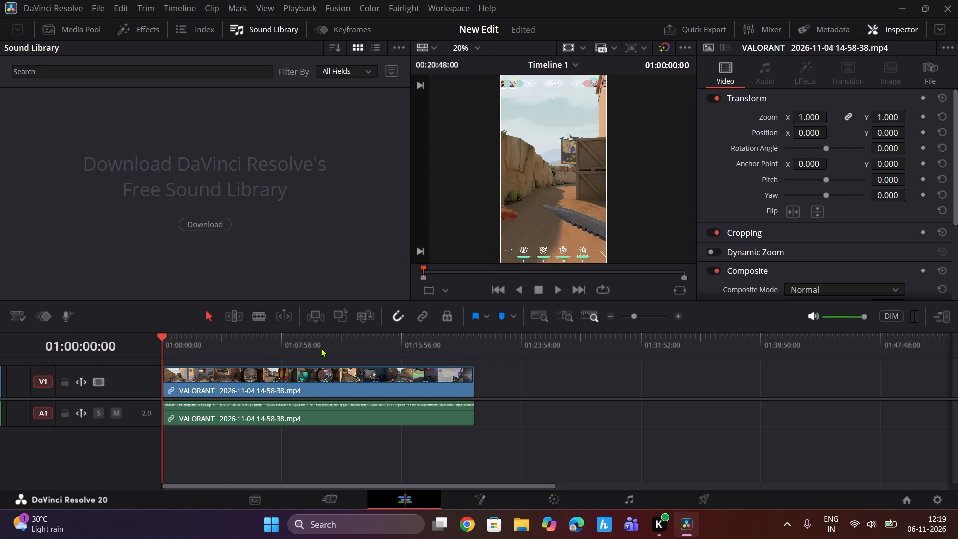
# Switch to the Cut page and scrub the gameplay footage from the start of the timeline to about 01:03:03.
pyautogui.click(330, 498)
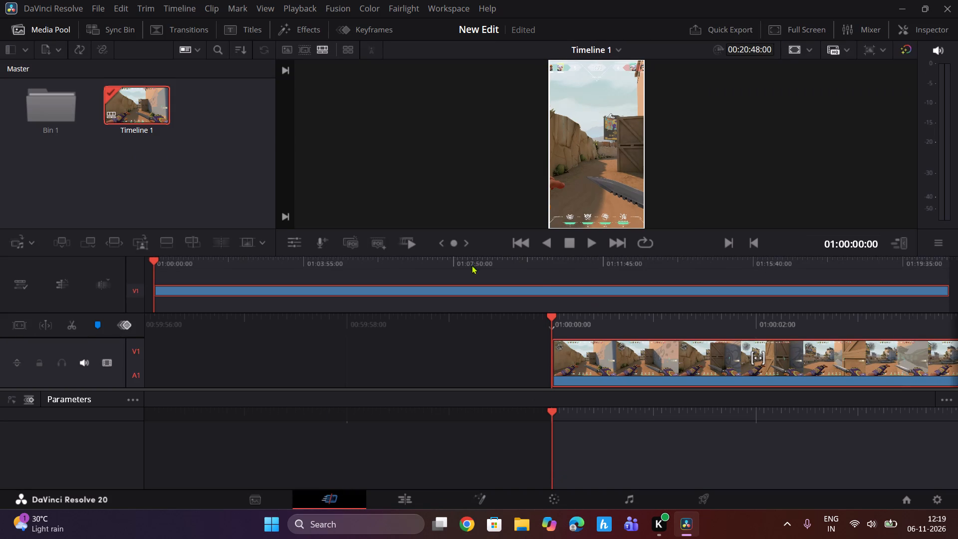
pyautogui.moveTo(154, 261); pyautogui.dragTo(162, 261)
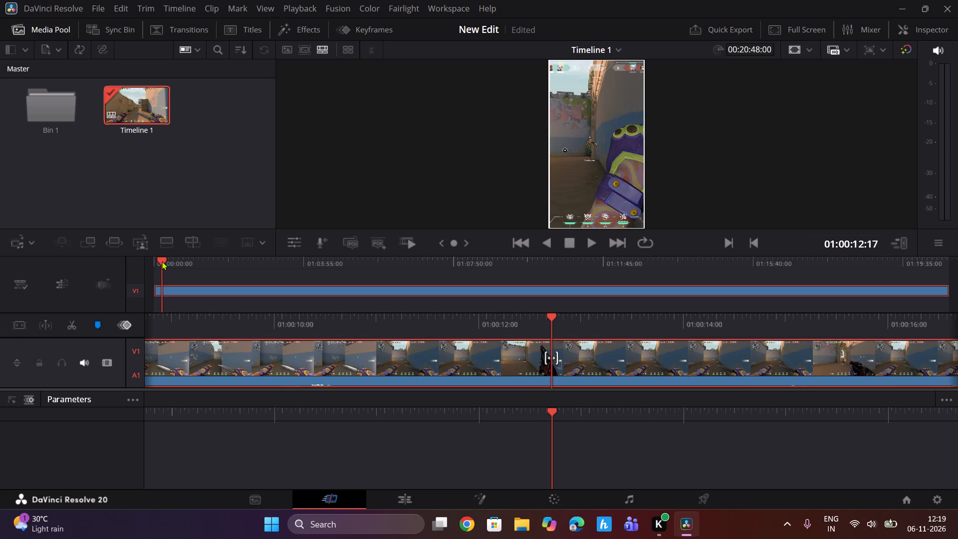
pyautogui.moveTo(162, 261); pyautogui.dragTo(171, 264)
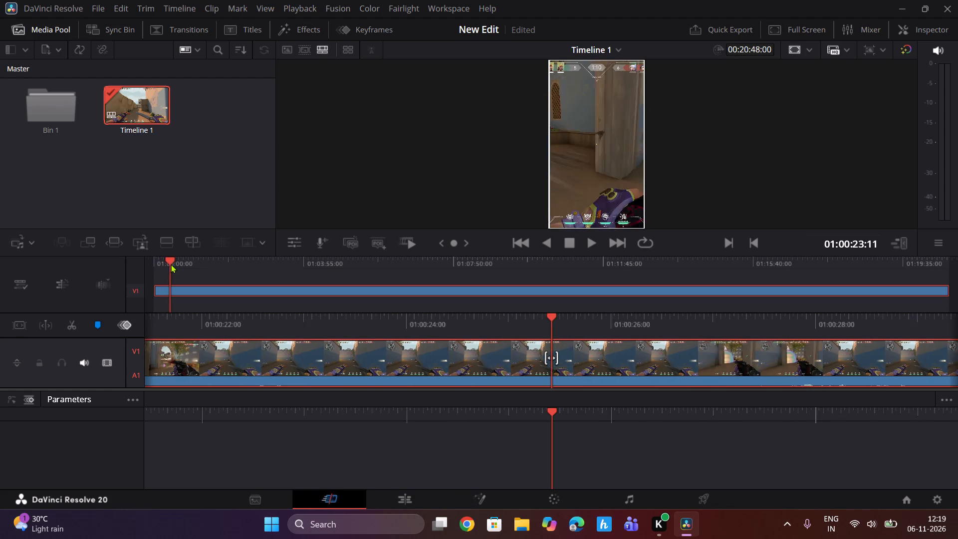
pyautogui.moveTo(171, 264); pyautogui.dragTo(188, 267)
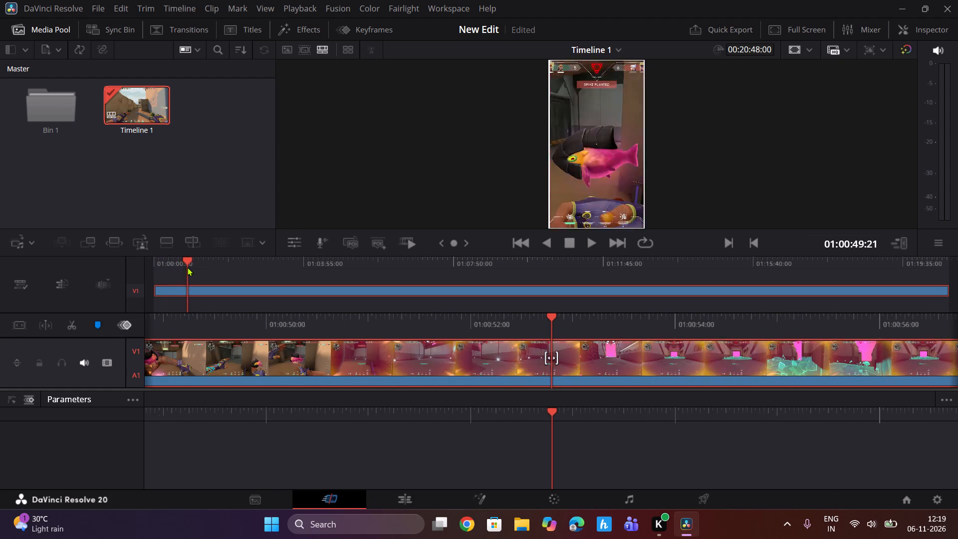
pyautogui.moveTo(188, 267); pyautogui.dragTo(214, 270)
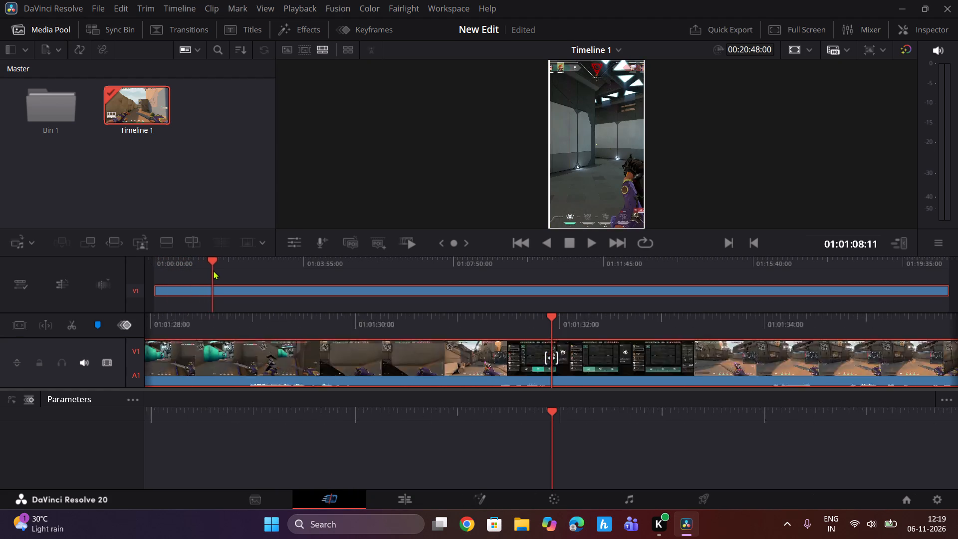
pyautogui.moveTo(214, 270); pyautogui.dragTo(261, 274)
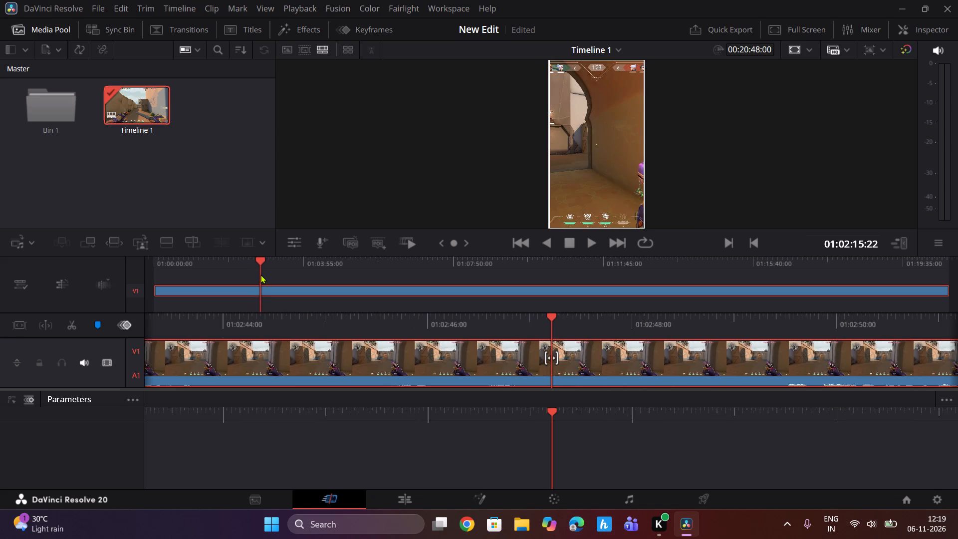
pyautogui.moveTo(261, 274); pyautogui.dragTo(262, 274)
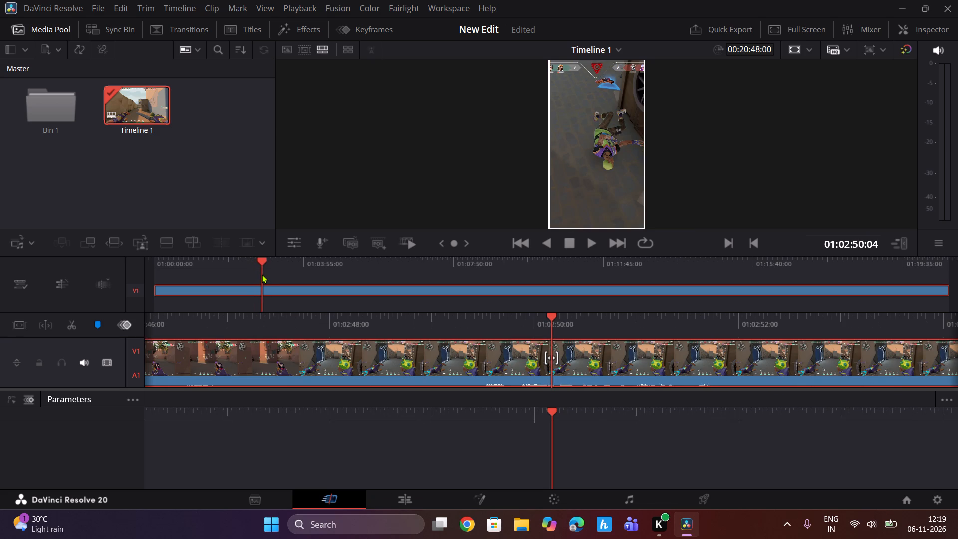
pyautogui.moveTo(262, 274); pyautogui.dragTo(271, 275)
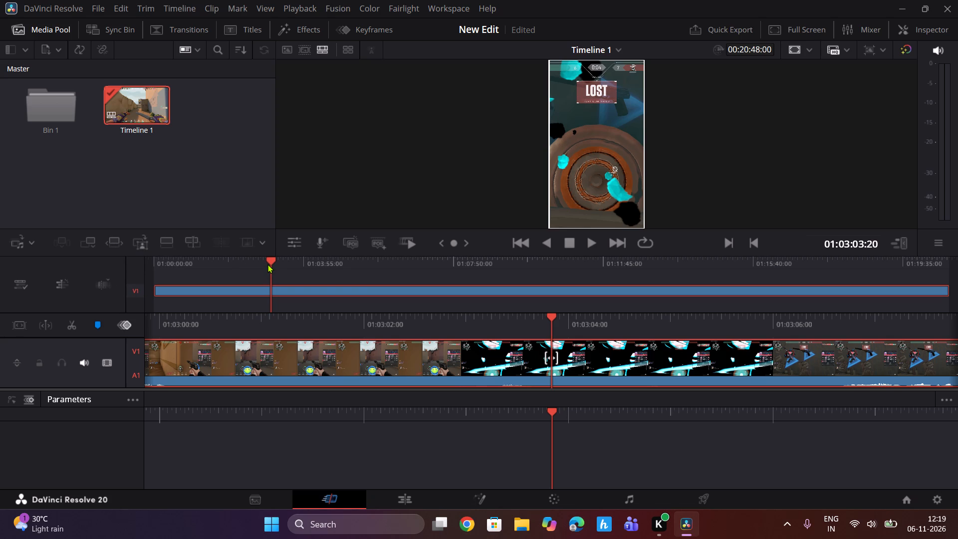
# Continue scrubbing the gameplay footage forward to about 01:07:02, examining each round for usable moments.
pyautogui.moveTo(268, 264); pyautogui.dragTo(274, 264)
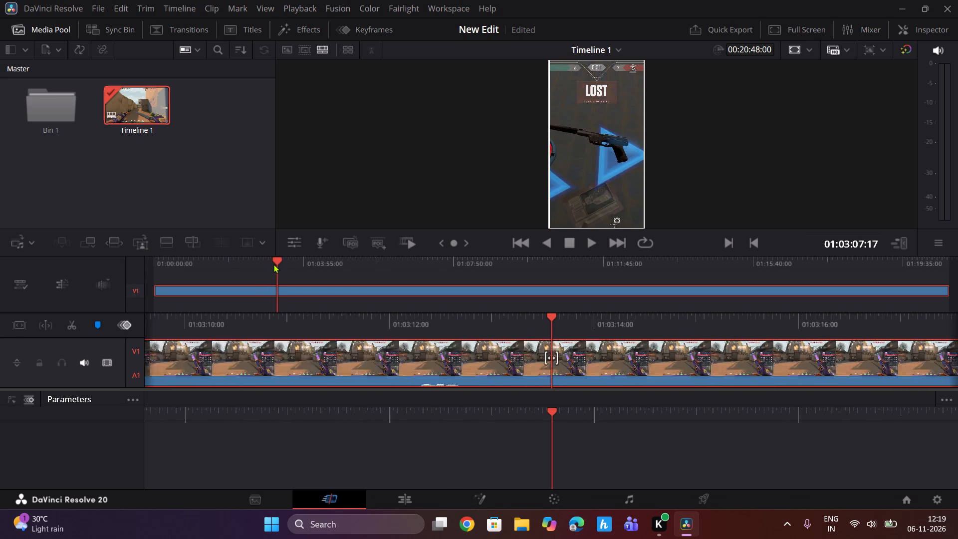
pyautogui.moveTo(274, 264); pyautogui.dragTo(280, 264)
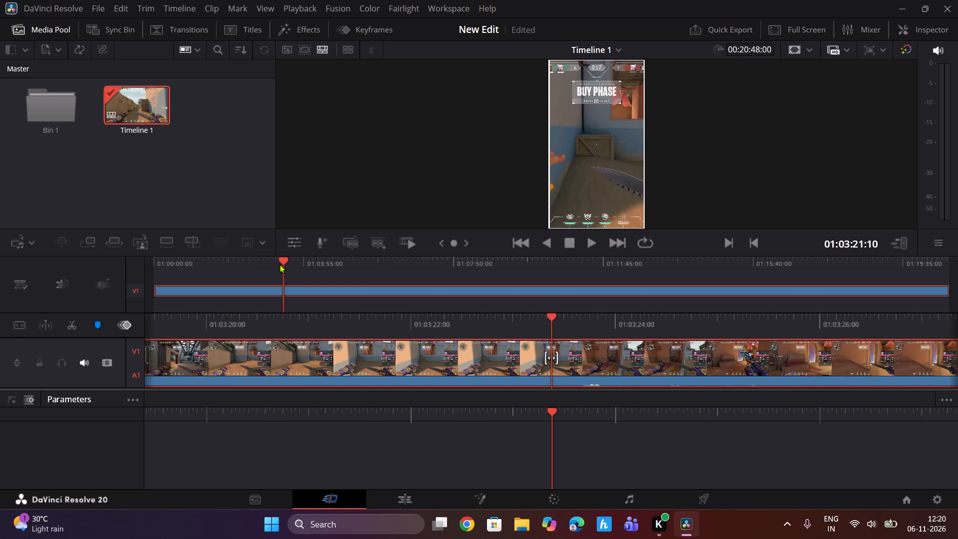
pyautogui.moveTo(280, 264); pyautogui.dragTo(289, 264)
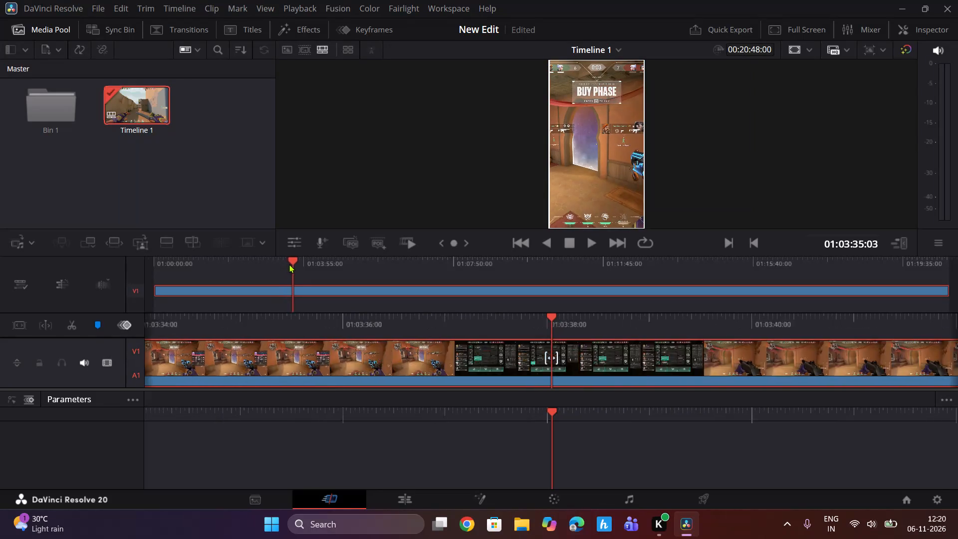
pyautogui.moveTo(289, 264); pyautogui.dragTo(301, 264)
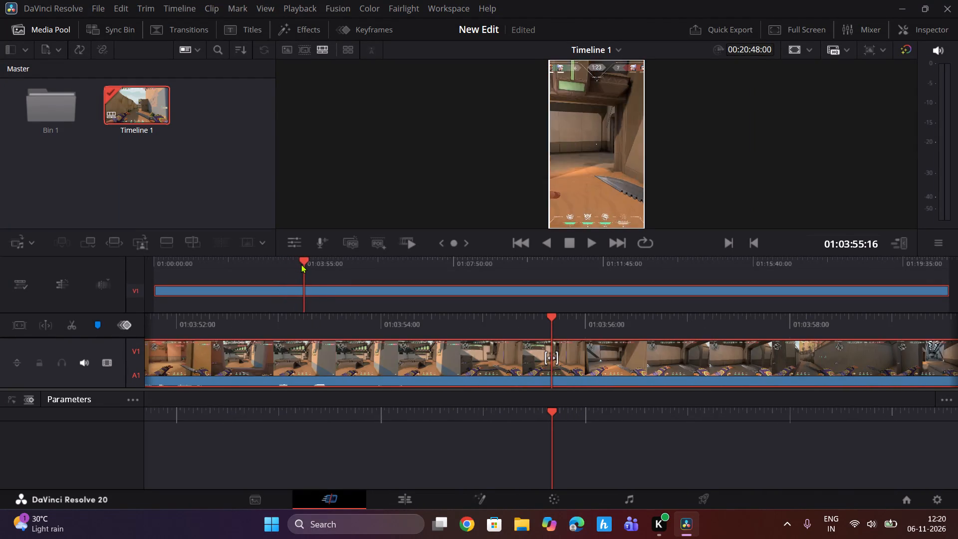
pyautogui.moveTo(301, 264); pyautogui.dragTo(314, 264)
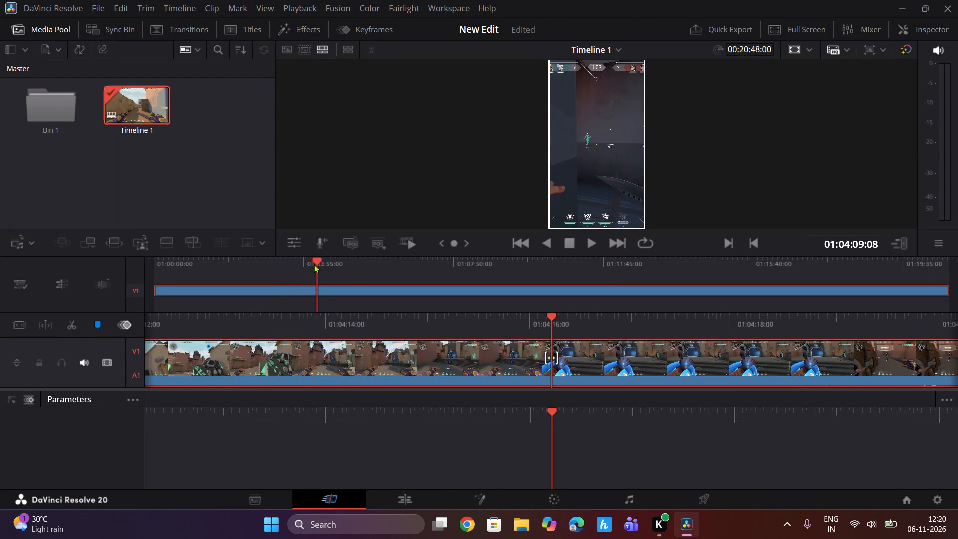
pyautogui.moveTo(314, 264); pyautogui.dragTo(340, 264)
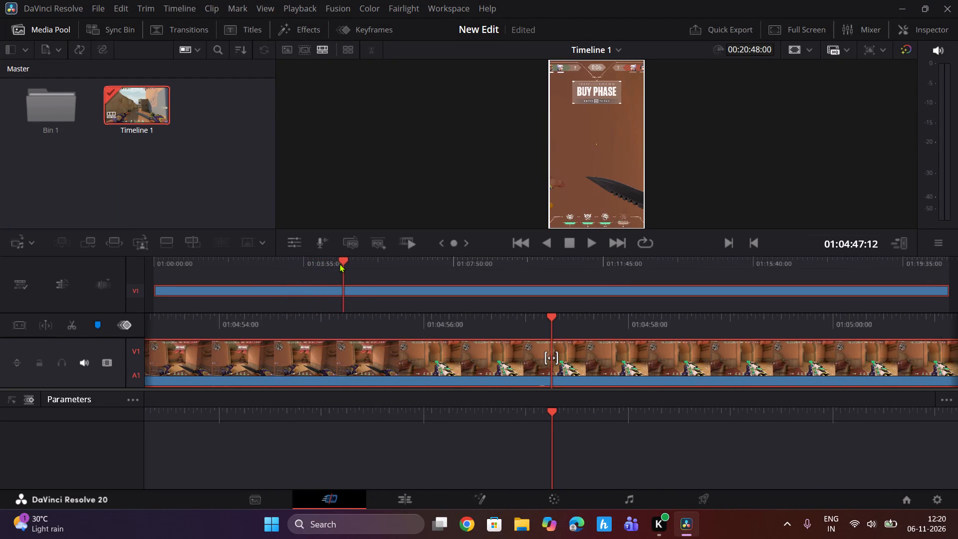
pyautogui.moveTo(340, 264); pyautogui.dragTo(357, 264)
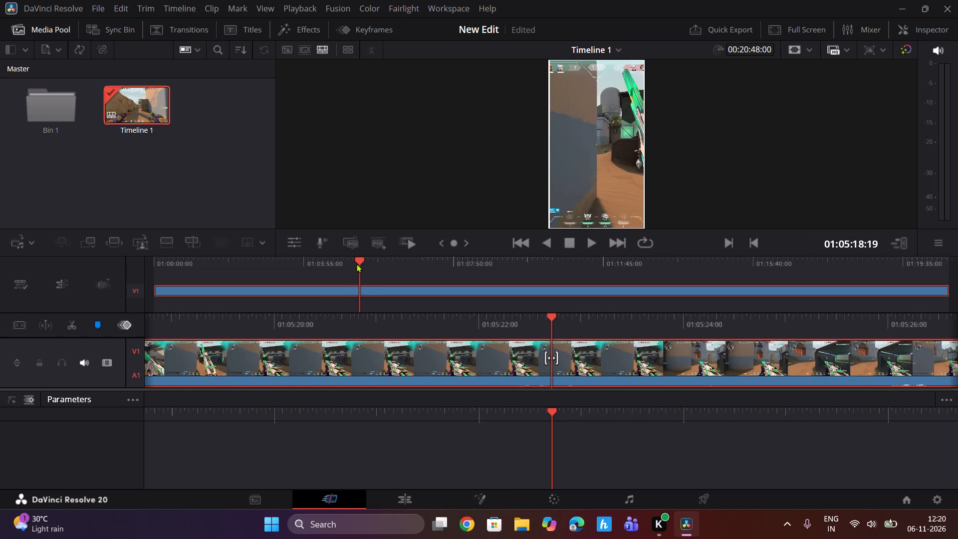
pyautogui.moveTo(357, 264); pyautogui.dragTo(367, 264)
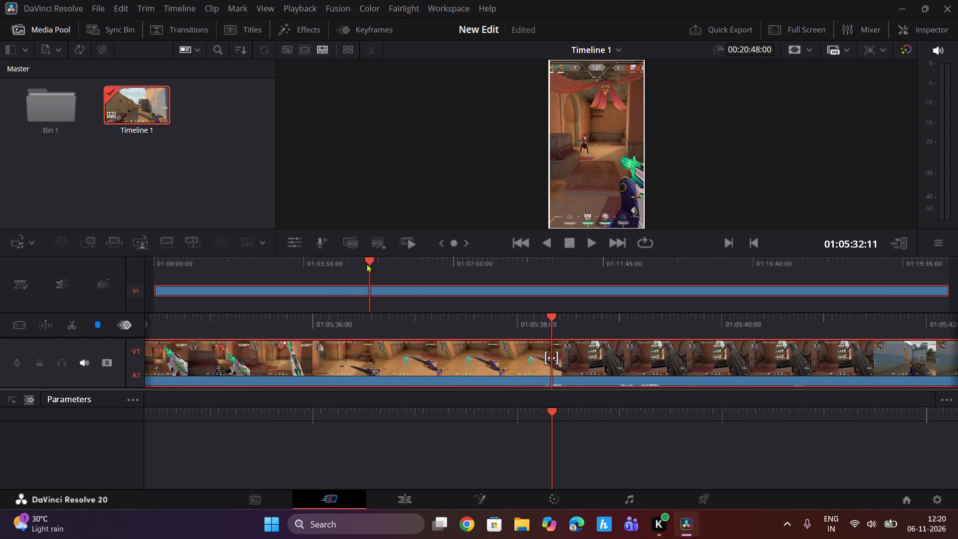
pyautogui.moveTo(367, 264); pyautogui.dragTo(389, 262)
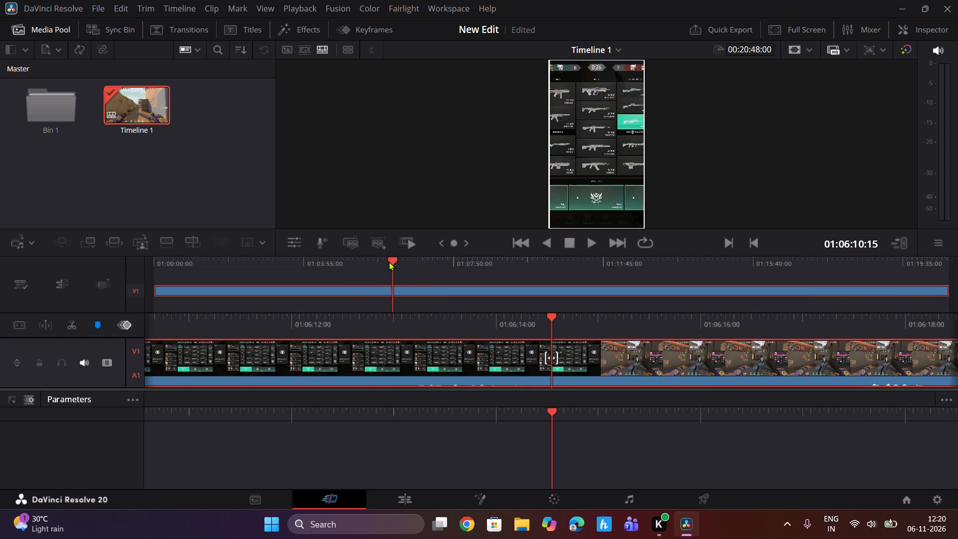
pyautogui.moveTo(389, 262); pyautogui.dragTo(416, 262)
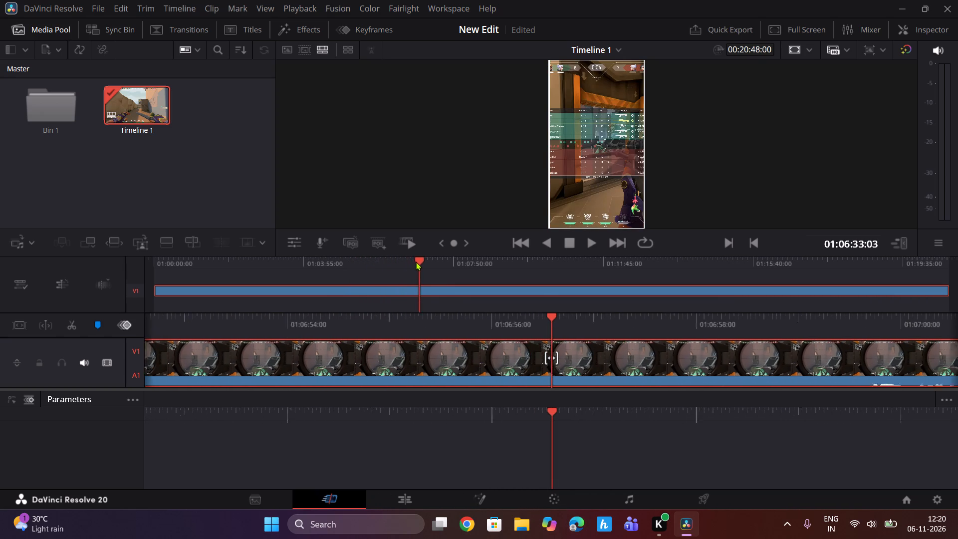
pyautogui.moveTo(416, 262); pyautogui.dragTo(420, 262)
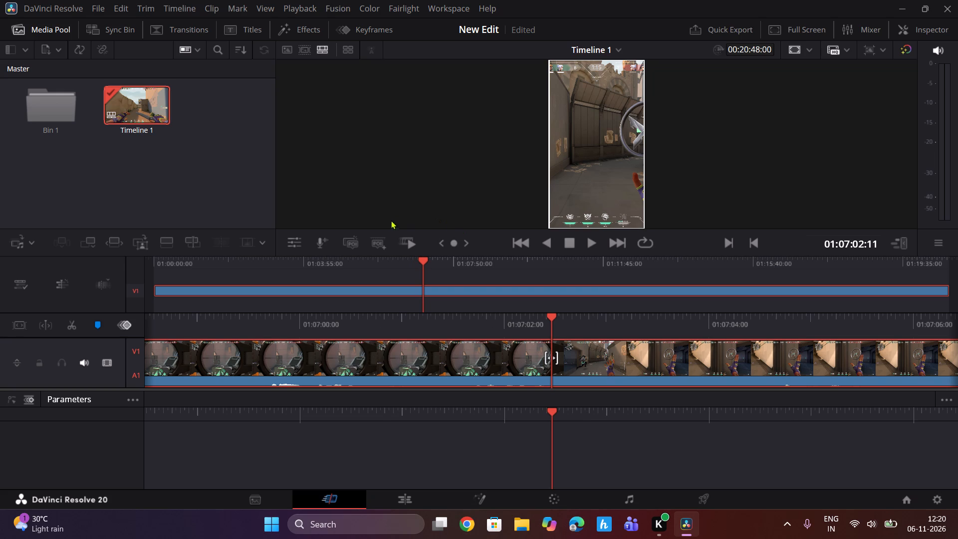
# Play the footage with Fast Review from about 01:07:02, replay it from before 01:06:36, and stop playback.
pyautogui.click(411, 245)
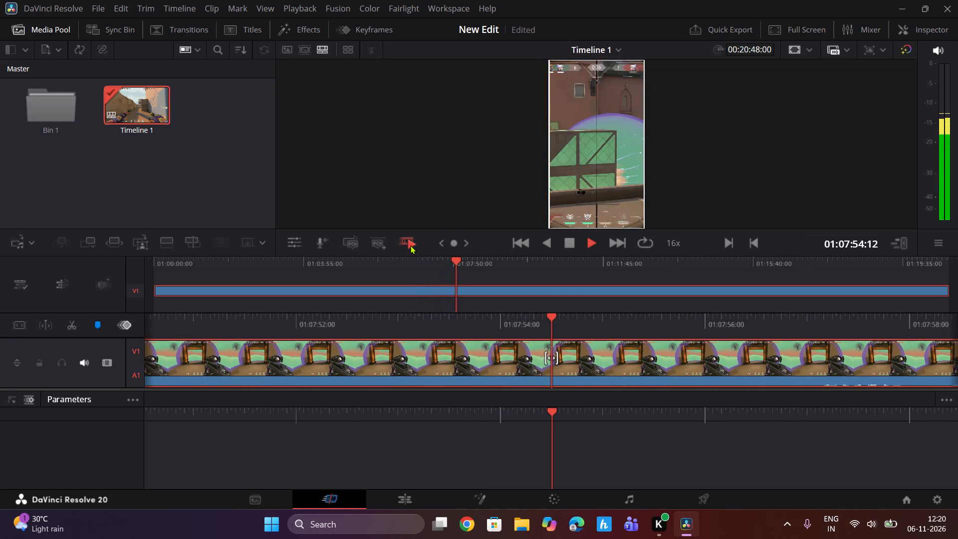
pyautogui.click(411, 245)
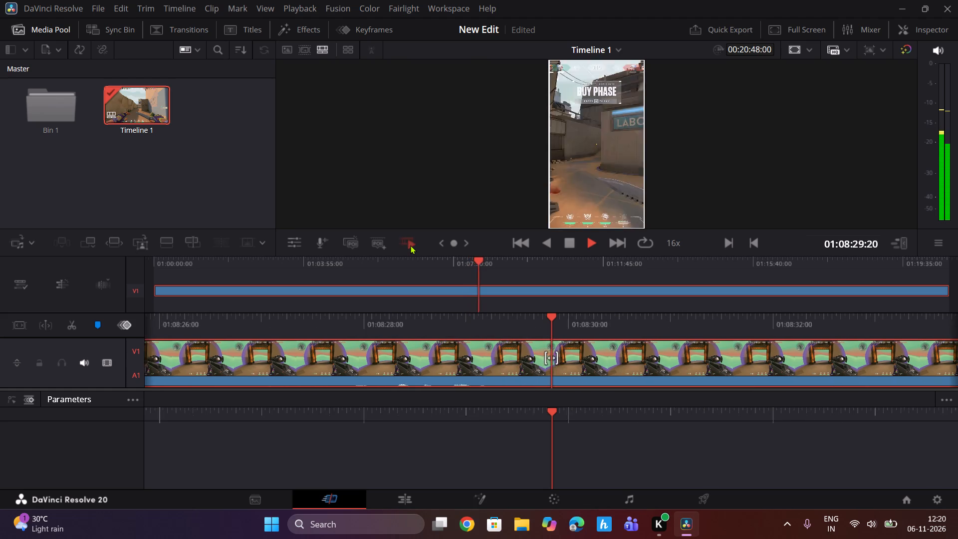
pyautogui.click(411, 245)
pyautogui.tripleClick(411, 245)
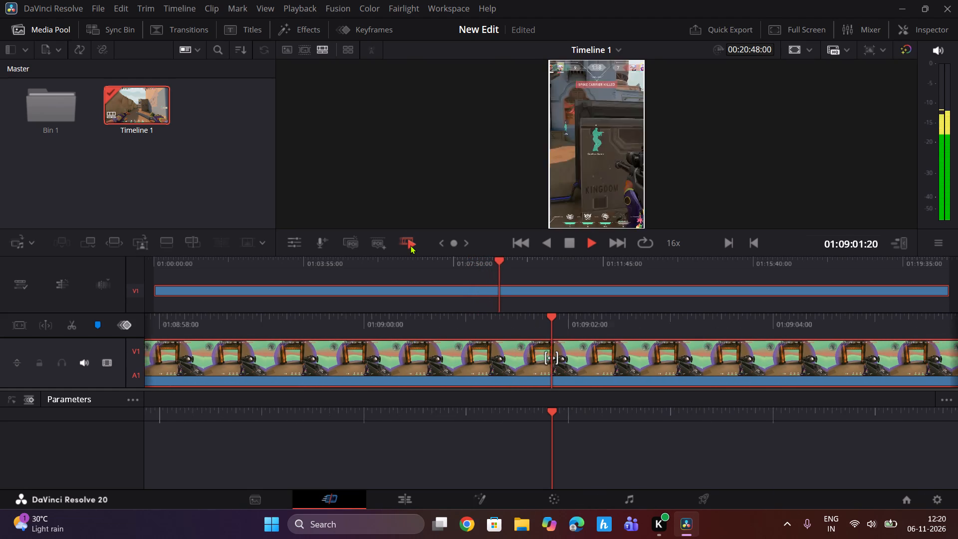
pyautogui.doubleClick(409, 245)
pyautogui.moveTo(519, 268); pyautogui.dragTo(415, 280)
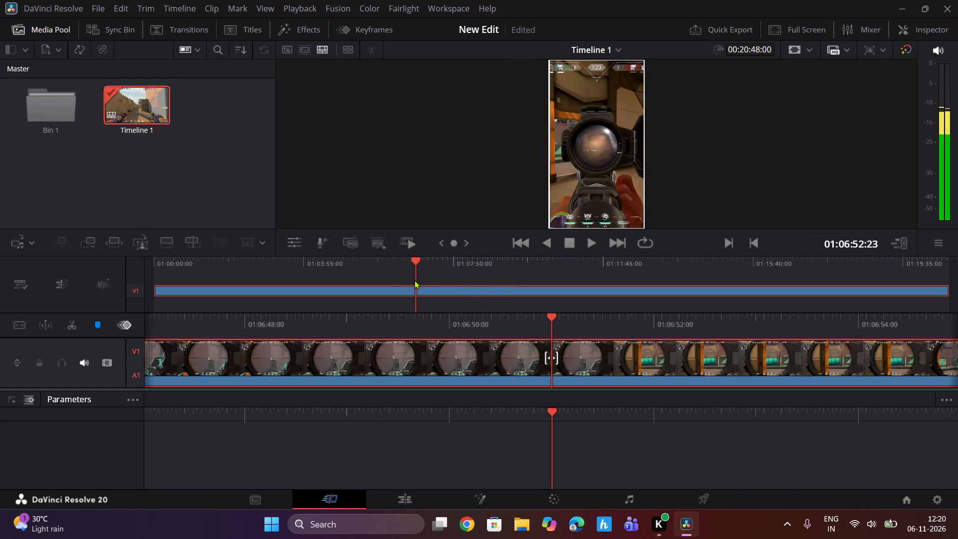
pyautogui.moveTo(415, 280); pyautogui.dragTo(394, 283)
pyautogui.click(404, 236)
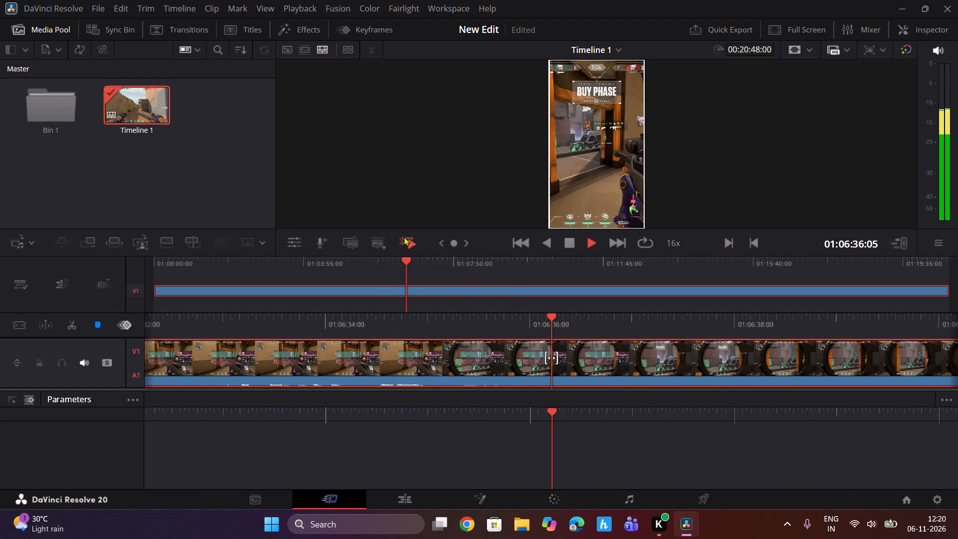
pyautogui.rightClick(405, 242)
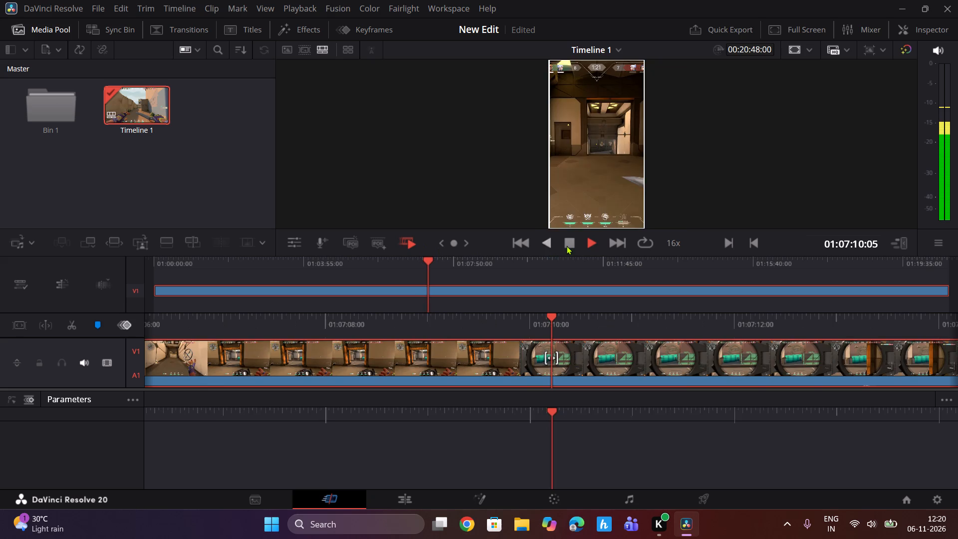
pyautogui.click(569, 245)
# Scrub the playhead back to about 01:05:59 and settle it at 01:06:02:13 to examine the end of that round.
pyautogui.moveTo(432, 264); pyautogui.dragTo(404, 270)
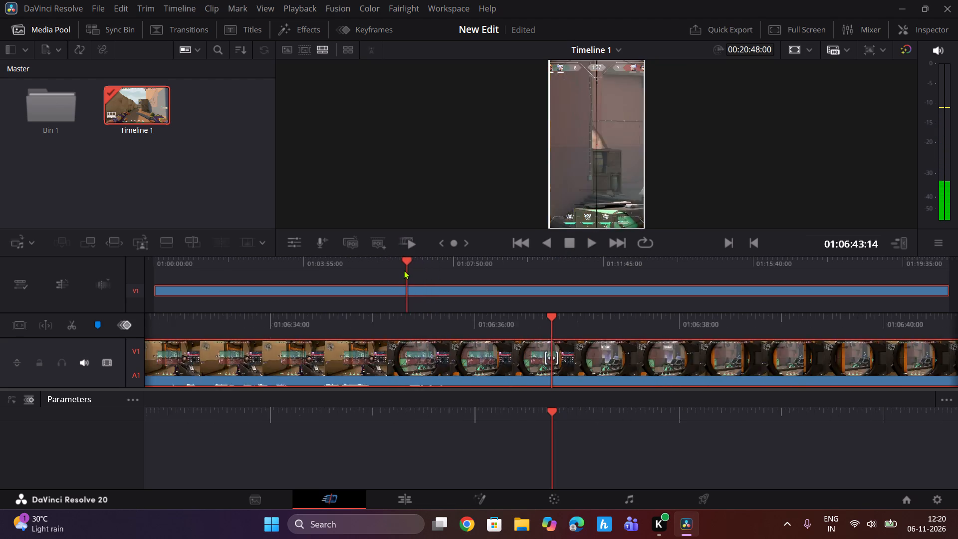
pyautogui.moveTo(404, 270); pyautogui.dragTo(390, 273)
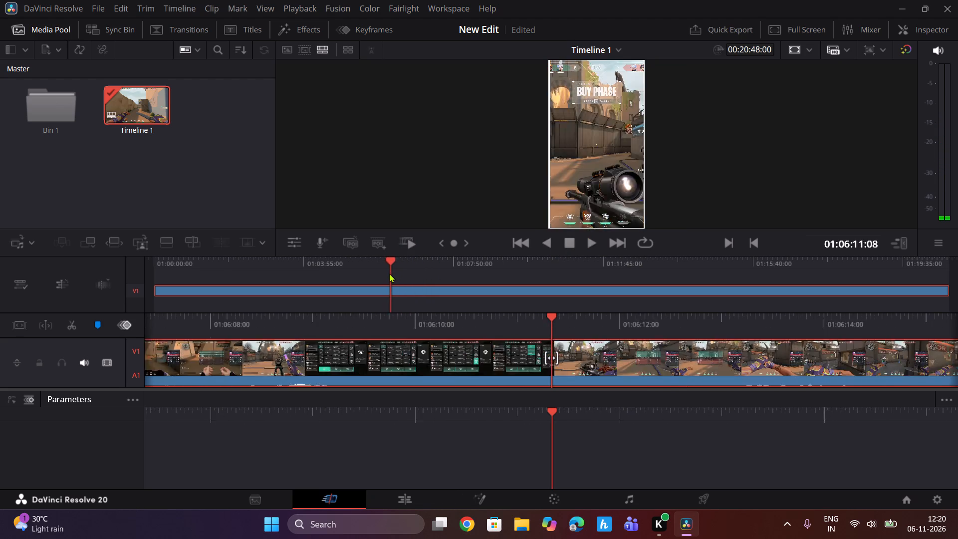
pyautogui.moveTo(390, 273); pyautogui.dragTo(383, 275)
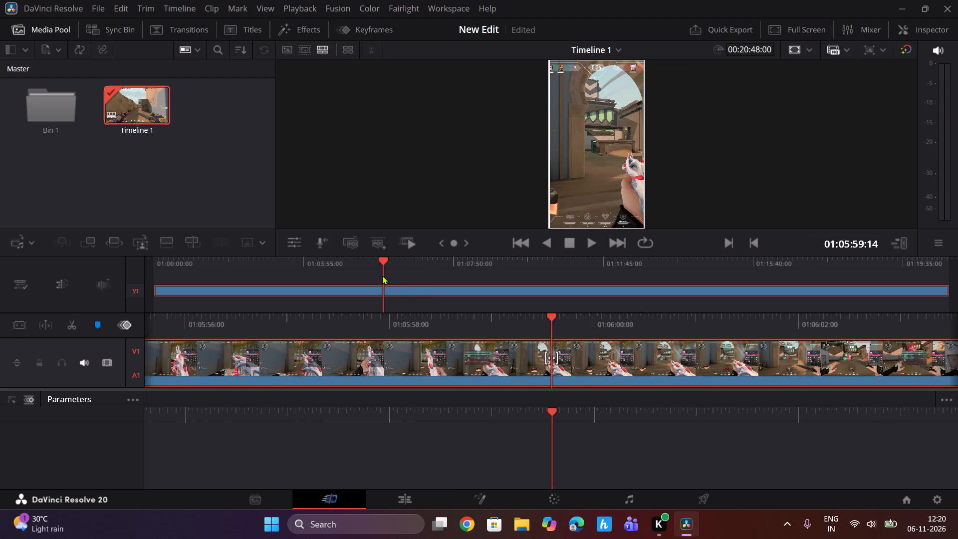
pyautogui.moveTo(383, 275); pyautogui.dragTo(383, 277)
pyautogui.moveTo(383, 277); pyautogui.dragTo(384, 282)
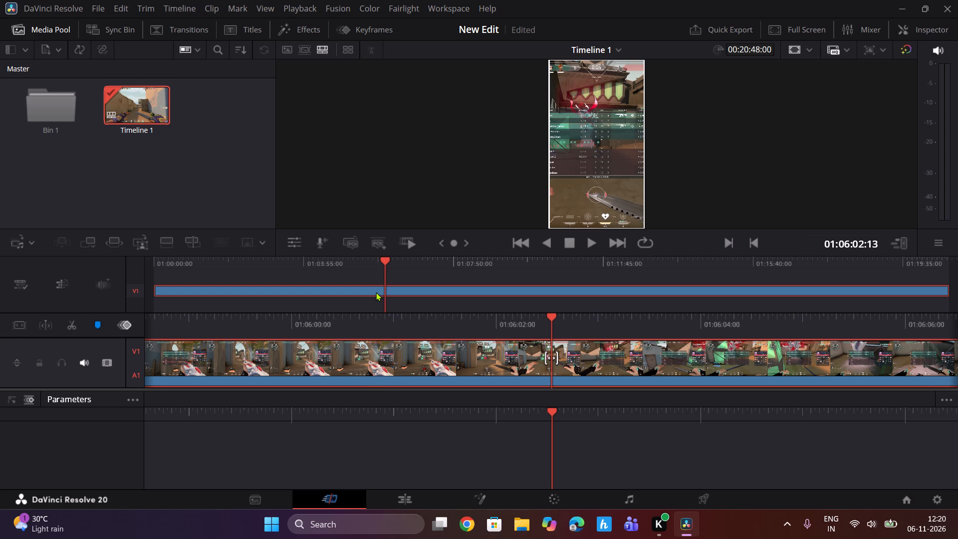
# Scrub the playhead forward to 01:06:29:22, play the round from its buy phase, and stop playback at about 01:06:57.
pyautogui.moveTo(384, 255); pyautogui.dragTo(384, 256)
pyautogui.moveTo(384, 256); pyautogui.dragTo(389, 261)
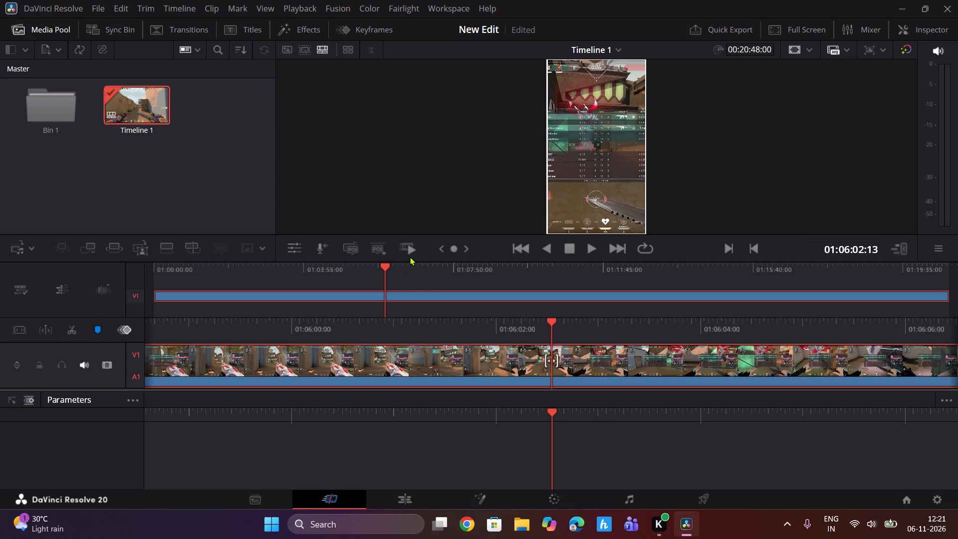
pyautogui.moveTo(382, 263); pyautogui.dragTo(386, 264)
pyautogui.moveTo(386, 264); pyautogui.dragTo(390, 268)
pyautogui.moveTo(385, 274); pyautogui.dragTo(398, 274)
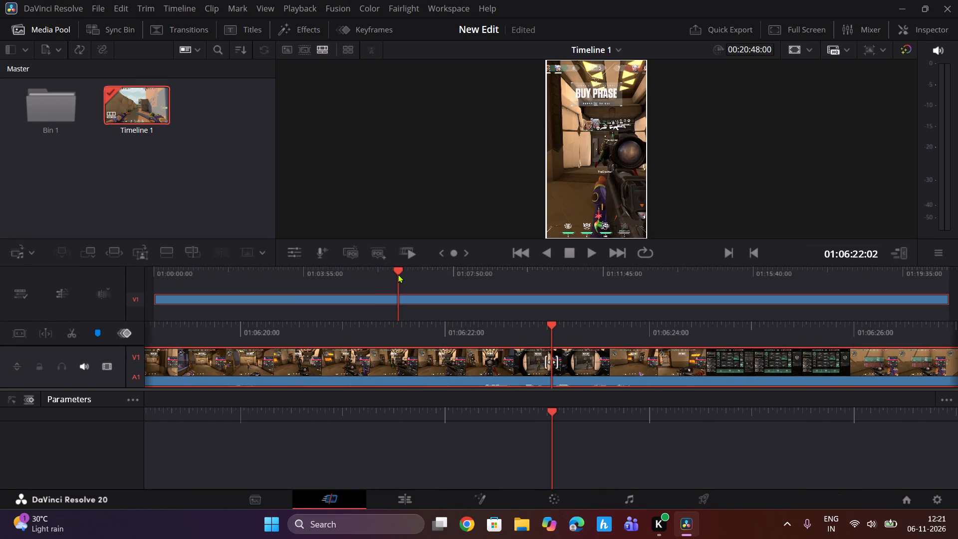
pyautogui.moveTo(398, 274); pyautogui.dragTo(402, 274)
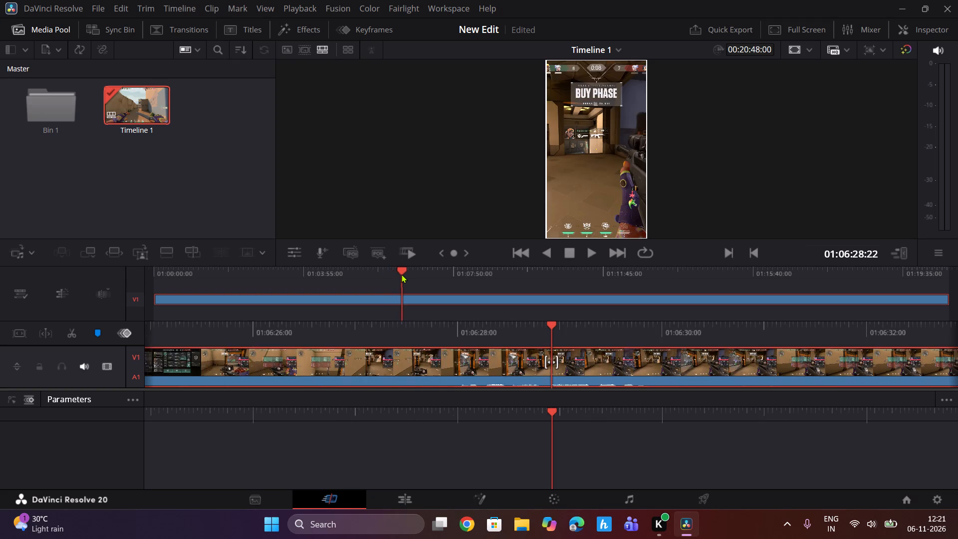
pyautogui.moveTo(402, 274); pyautogui.dragTo(402, 274)
pyautogui.click(561, 256)
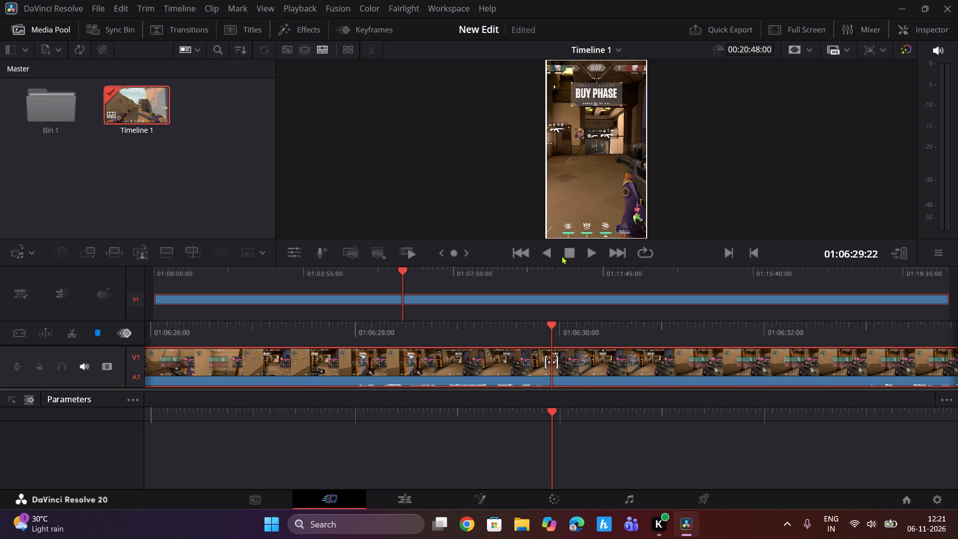
pyautogui.click(567, 254)
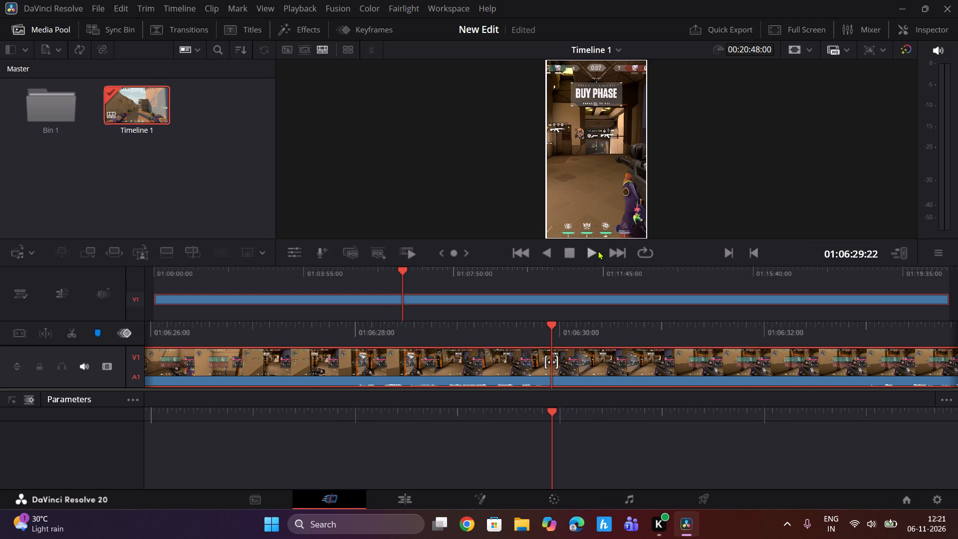
pyautogui.click(598, 251)
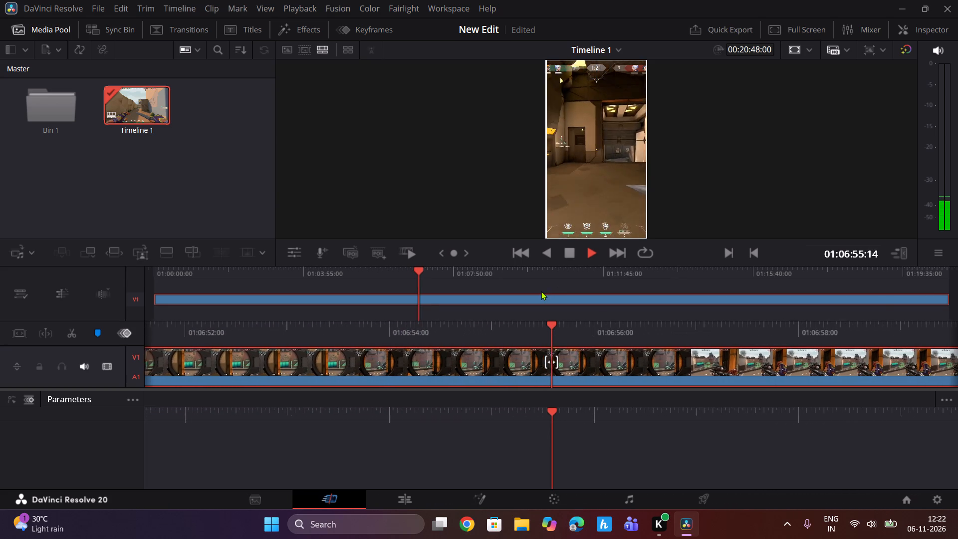
pyautogui.click(567, 255)
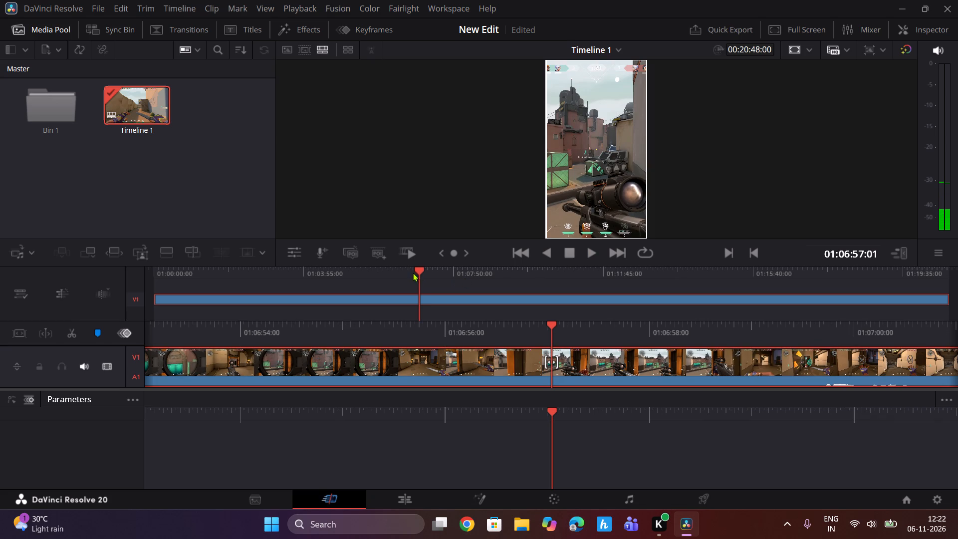
# Scrub the gameplay footage from about 01:06:57 to 01:07:35:11 to examine the rest of the round for usable moments.
pyautogui.moveTo(418, 269); pyautogui.dragTo(422, 269)
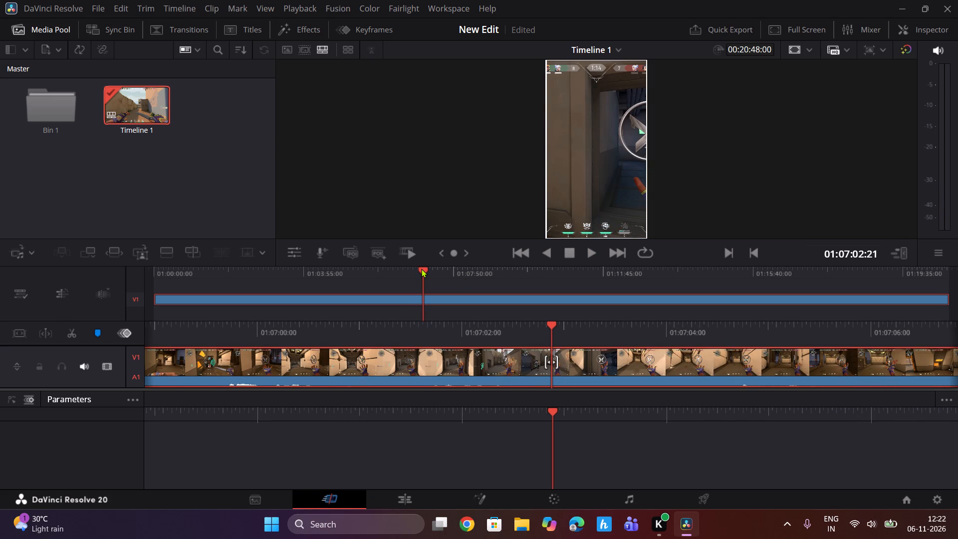
pyautogui.moveTo(422, 269); pyautogui.dragTo(428, 269)
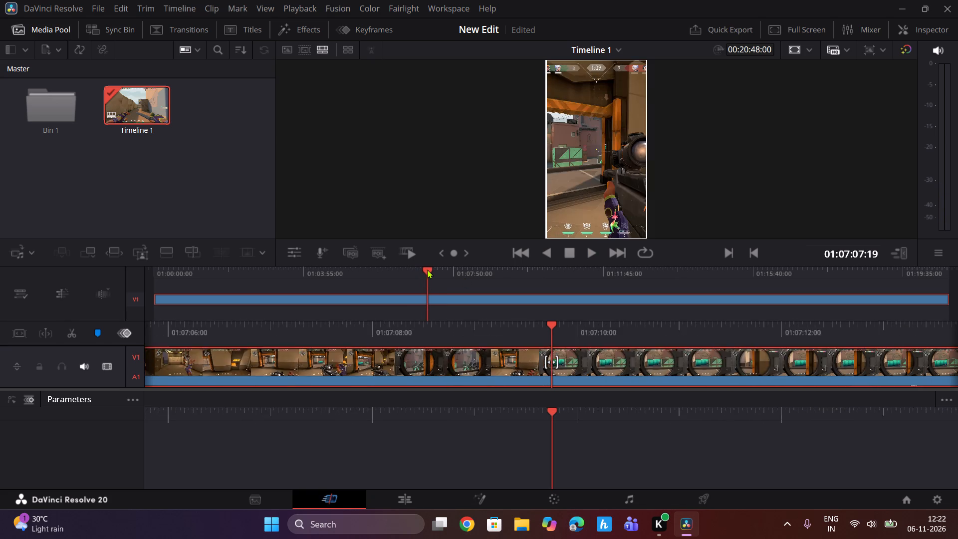
pyautogui.moveTo(428, 269); pyautogui.dragTo(429, 270)
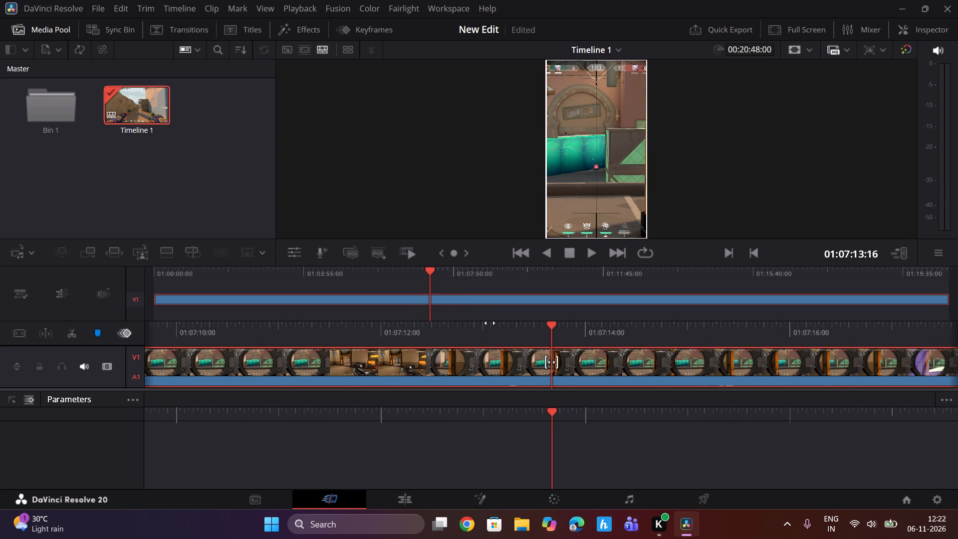
pyautogui.keyDown('ctrl'); pyautogui.scroll(12, 525, 288); pyautogui.keyUp('ctrl')
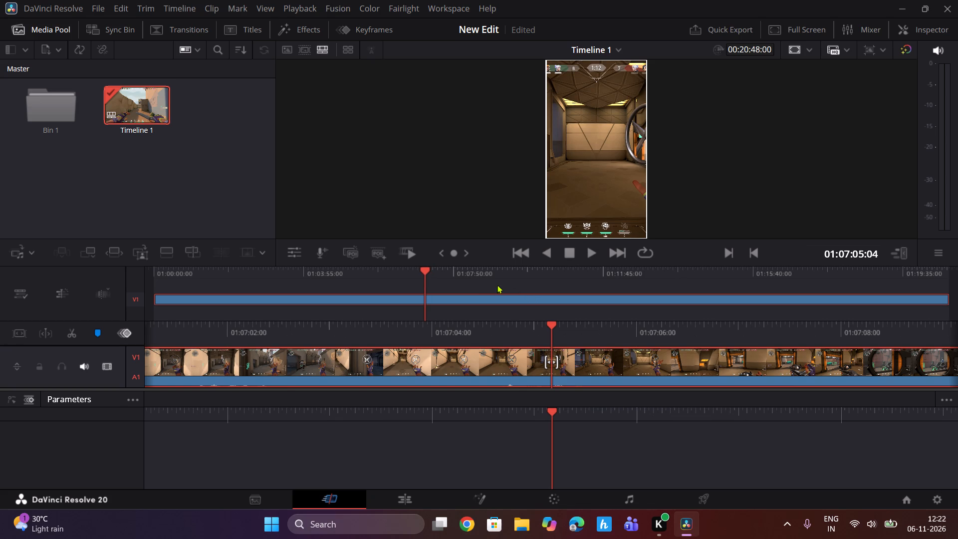
pyautogui.moveTo(426, 271); pyautogui.dragTo(440, 278)
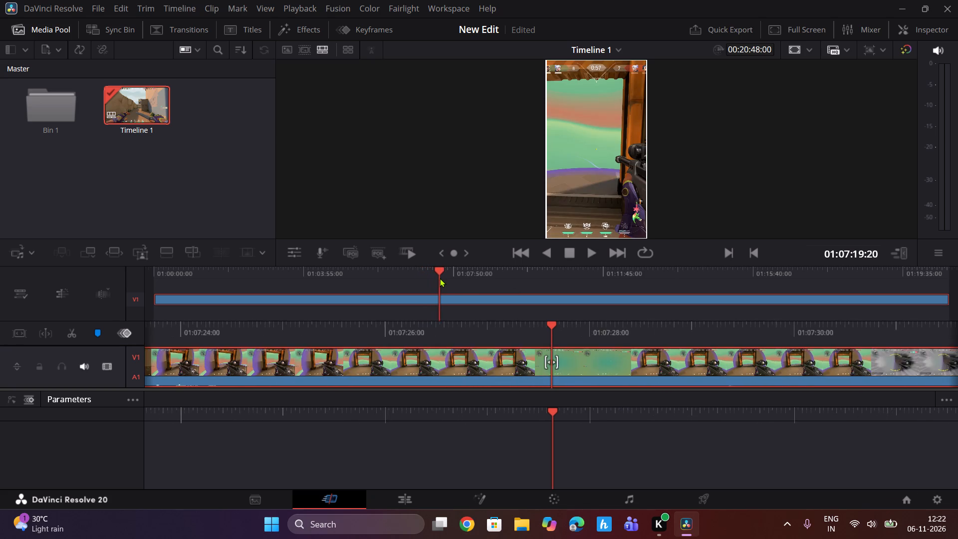
pyautogui.moveTo(440, 278); pyautogui.dragTo(445, 280)
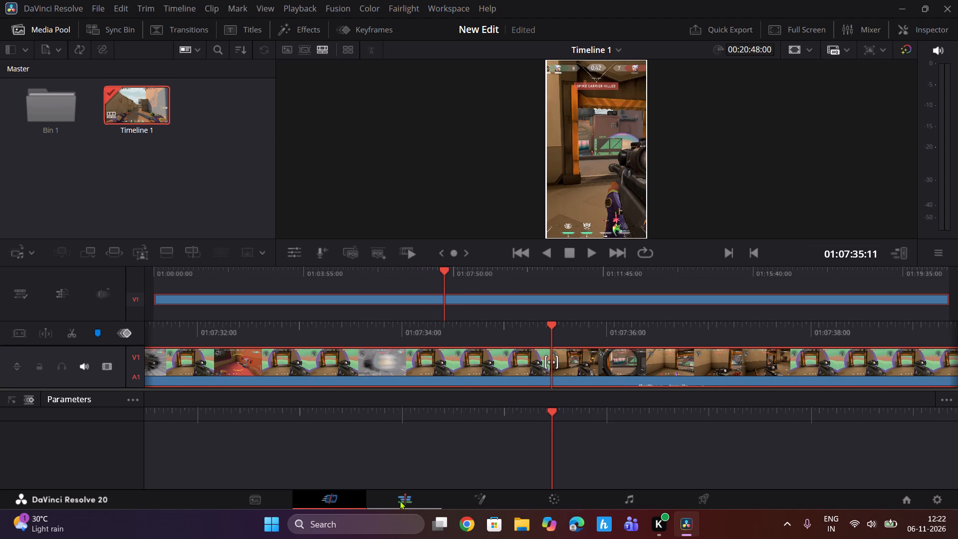
# Switch to the Edit page, scrub the round between about 01:06:18 and 01:07:12, and play it from about 01:06:57.
pyautogui.click(402, 499)
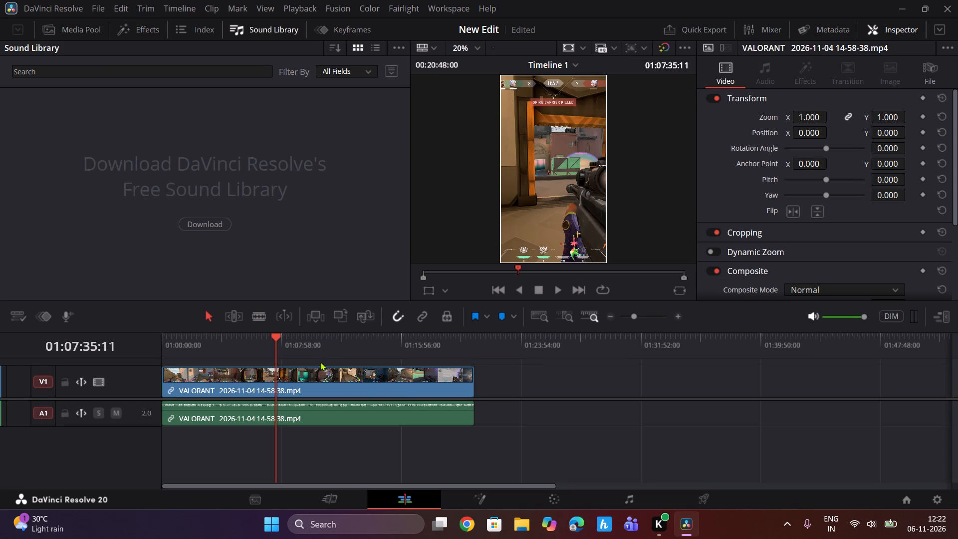
pyautogui.keyDown('ctrl'); pyautogui.scroll(16, 335, 364); pyautogui.keyUp('ctrl')
pyautogui.keyDown('ctrl'); pyautogui.scroll(9, 302, 341); pyautogui.keyUp('ctrl')
pyautogui.keyDown('ctrl'); pyautogui.click(355, 342); pyautogui.keyUp('ctrl')
pyautogui.keyDown('ctrl'); pyautogui.moveTo(358, 339); pyautogui.dragTo(354, 338); pyautogui.keyUp('ctrl')
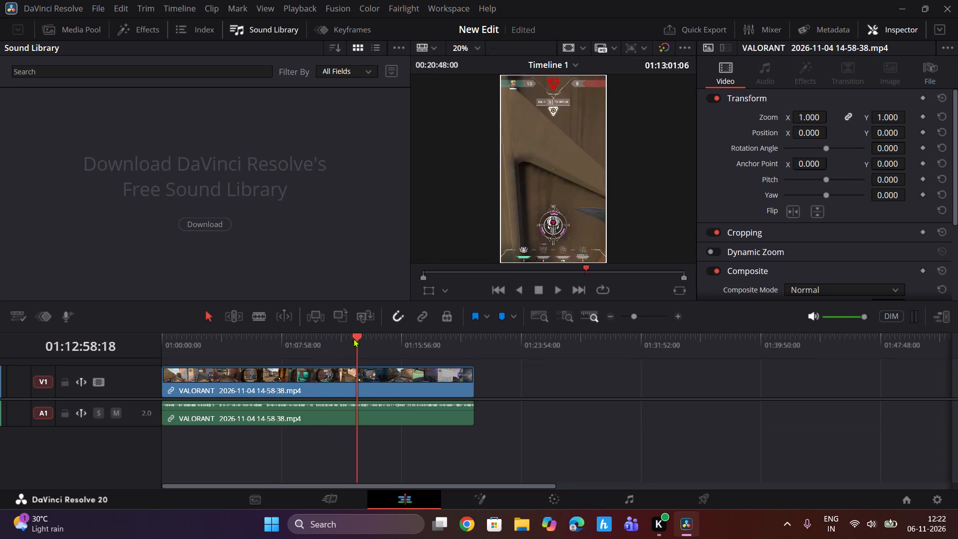
pyautogui.keyDown('ctrl'); pyautogui.moveTo(354, 338); pyautogui.dragTo(257, 335); pyautogui.keyUp('ctrl')
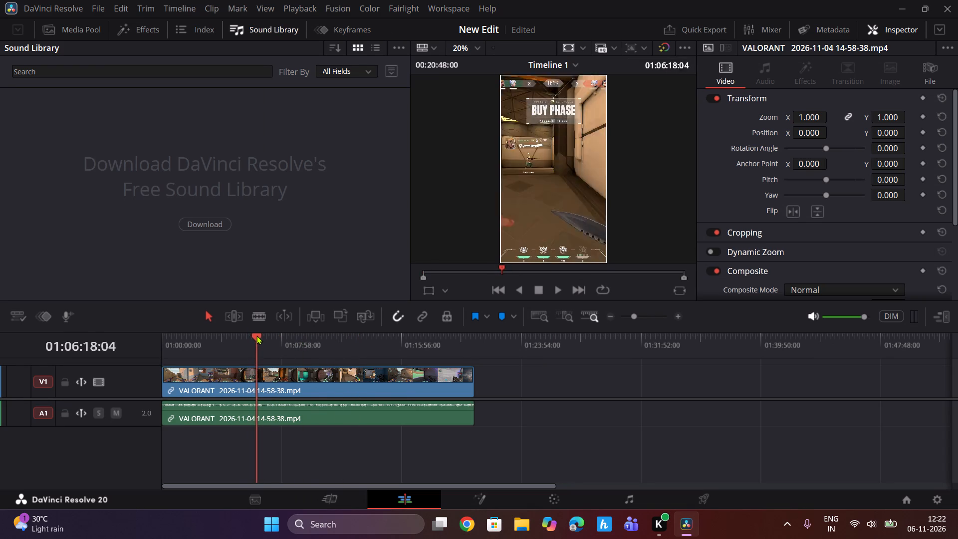
pyautogui.keyDown('ctrl'); pyautogui.moveTo(257, 335); pyautogui.dragTo(260, 336); pyautogui.keyUp('ctrl')
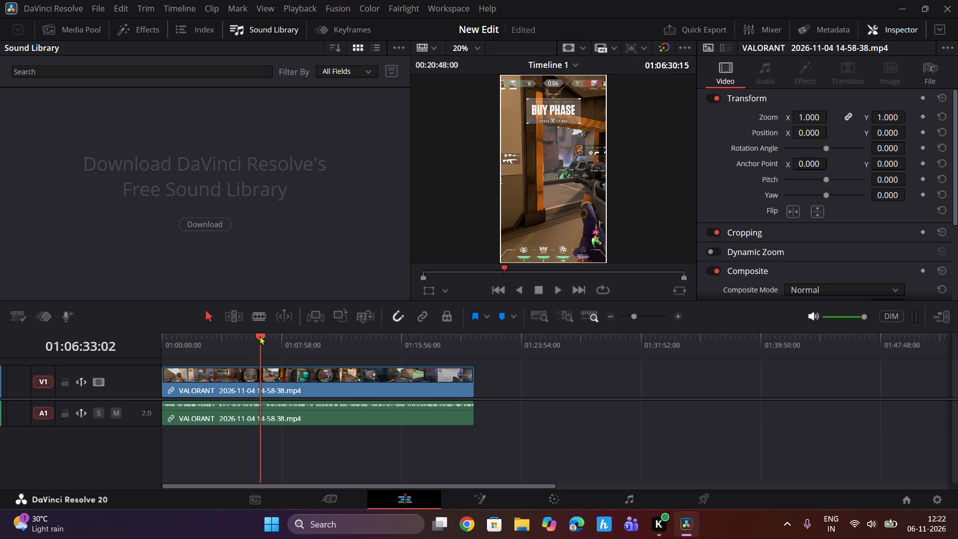
pyautogui.keyDown('ctrl'); pyautogui.moveTo(260, 336); pyautogui.dragTo(263, 336); pyautogui.keyUp('ctrl')
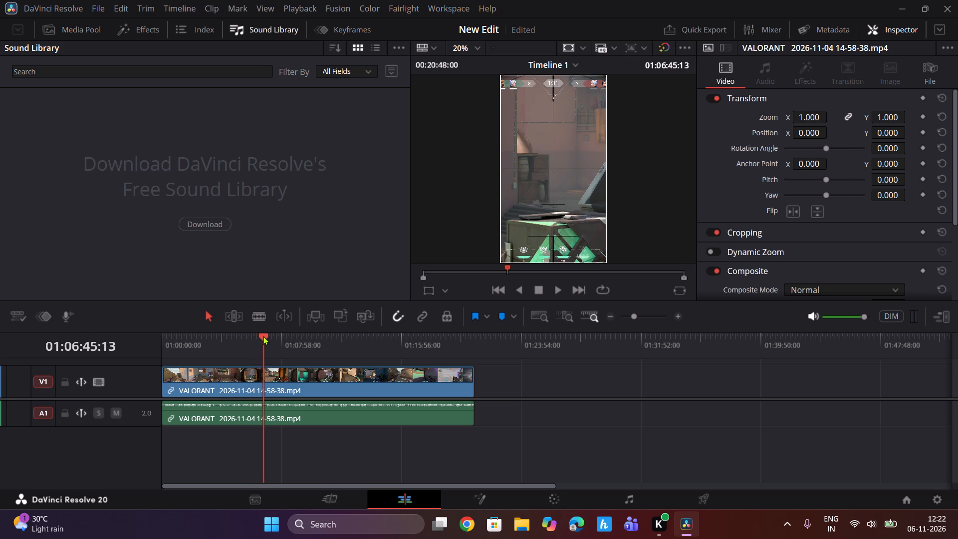
pyautogui.keyDown('ctrl'); pyautogui.moveTo(263, 336); pyautogui.dragTo(268, 336); pyautogui.keyUp('ctrl')
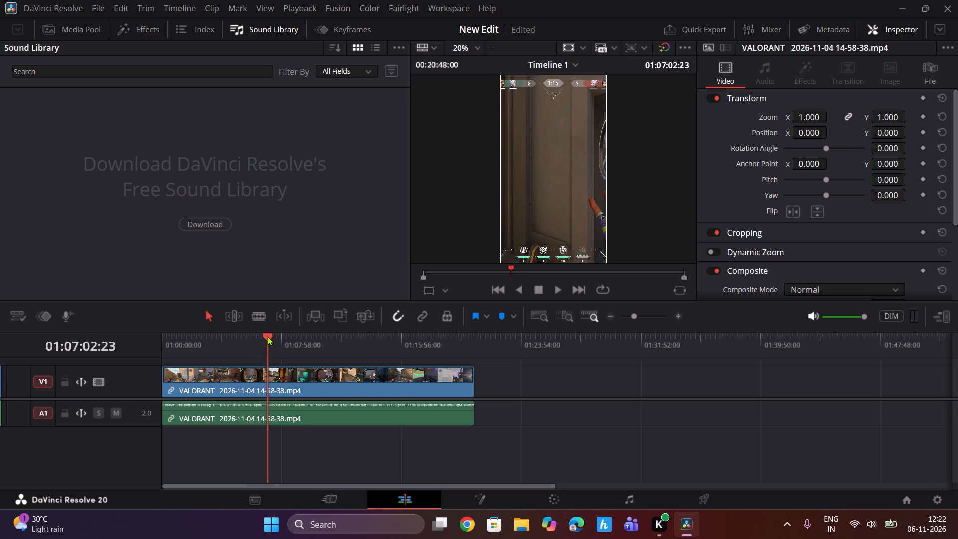
pyautogui.keyDown('ctrl'); pyautogui.moveTo(268, 336); pyautogui.dragTo(270, 336); pyautogui.keyUp('ctrl')
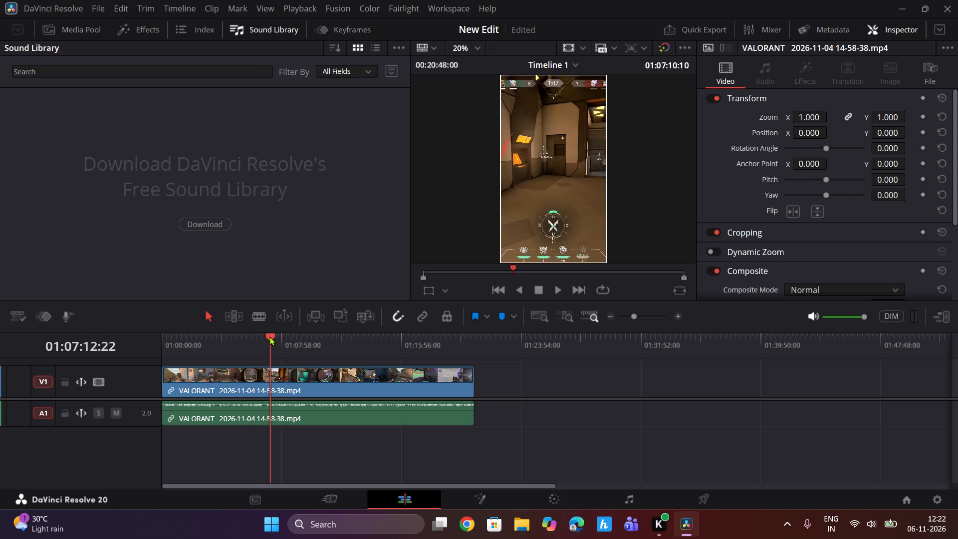
pyautogui.keyDown('ctrl'); pyautogui.moveTo(270, 336); pyautogui.dragTo(266, 336); pyautogui.keyUp('ctrl')
pyautogui.press('space')
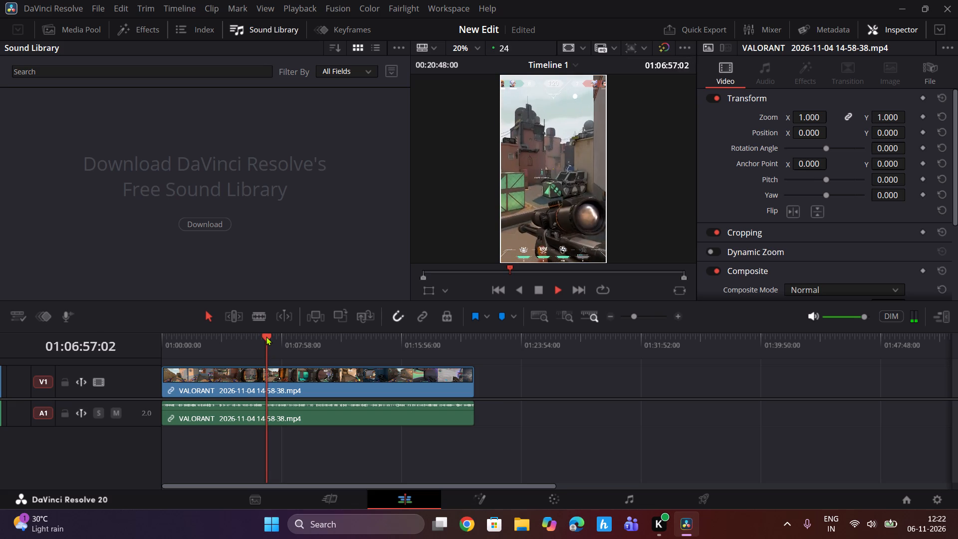
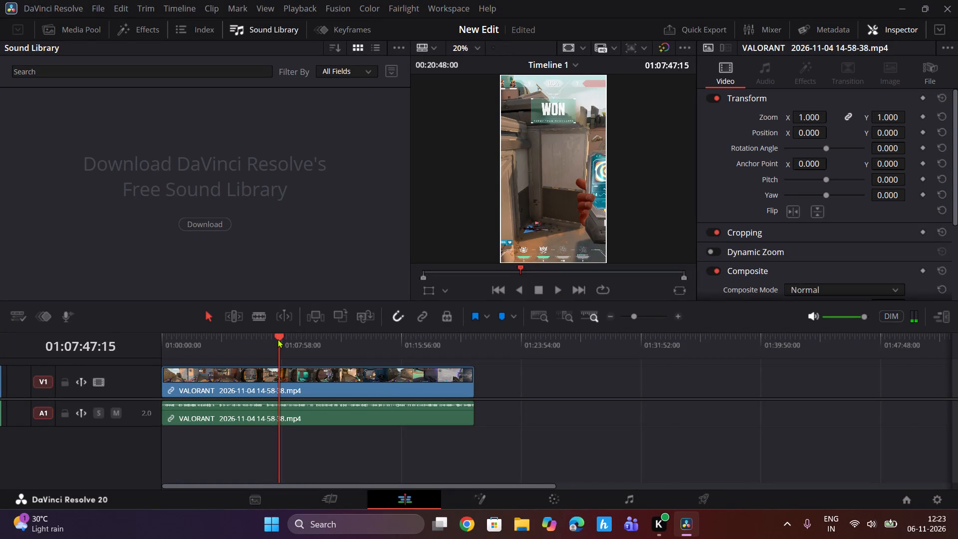
# Scrub back through the round and split the VALORANT video clip with the blade at 01:07:05:11.
pyautogui.moveTo(277, 339); pyautogui.dragTo(272, 341)
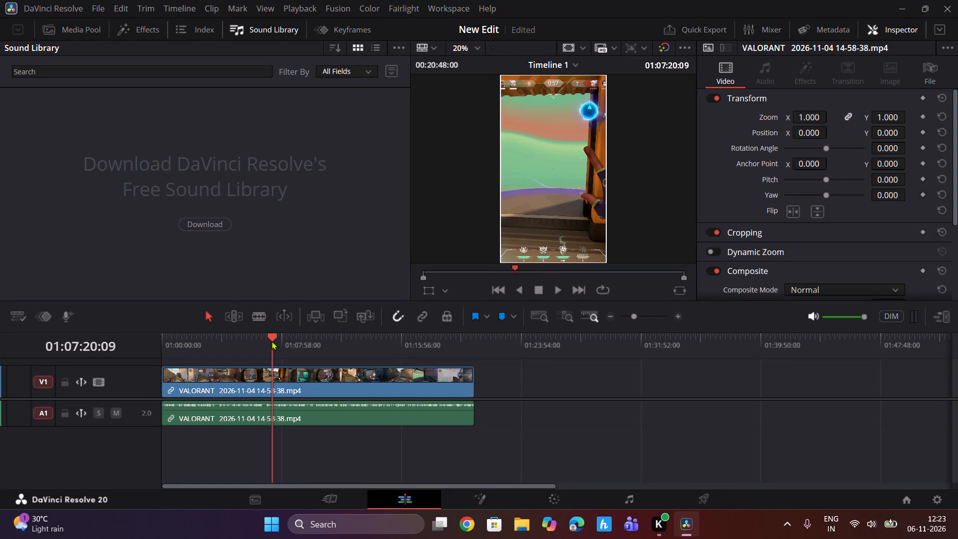
pyautogui.moveTo(272, 341); pyautogui.dragTo(269, 346)
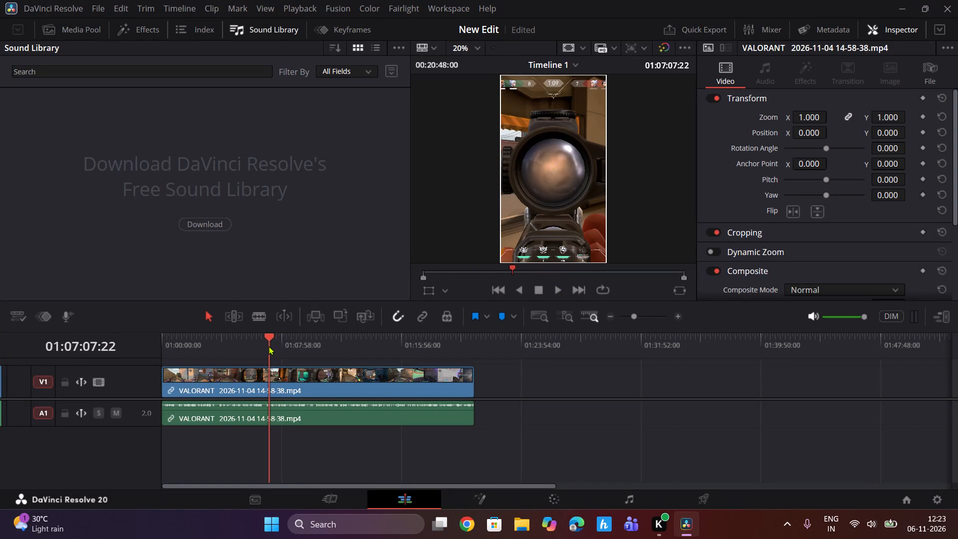
pyautogui.moveTo(269, 346); pyautogui.dragTo(270, 347)
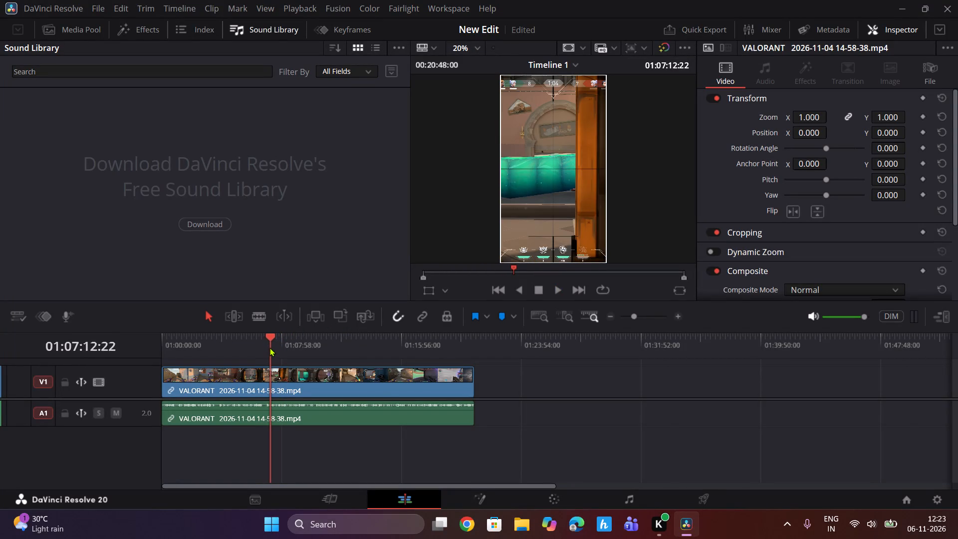
pyautogui.moveTo(270, 347); pyautogui.dragTo(268, 349)
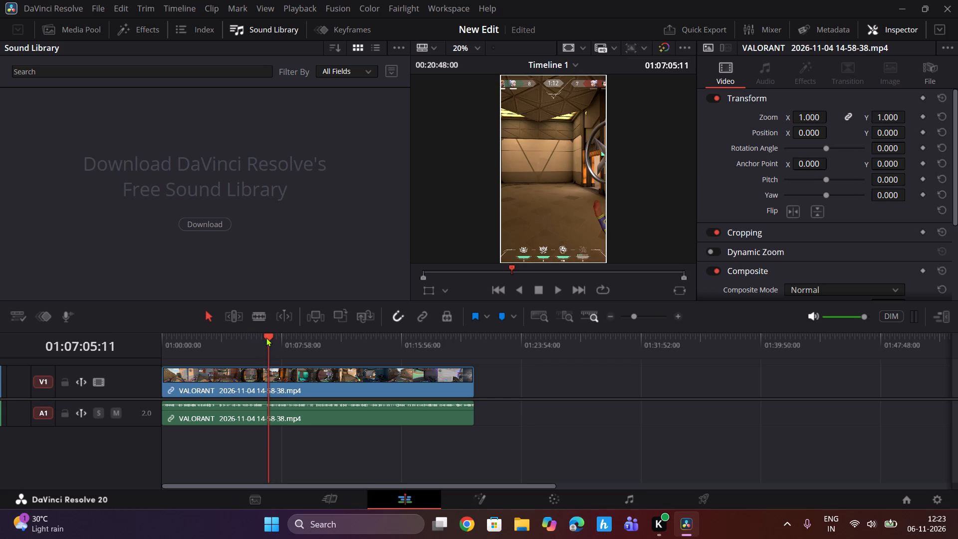
pyautogui.press('b')
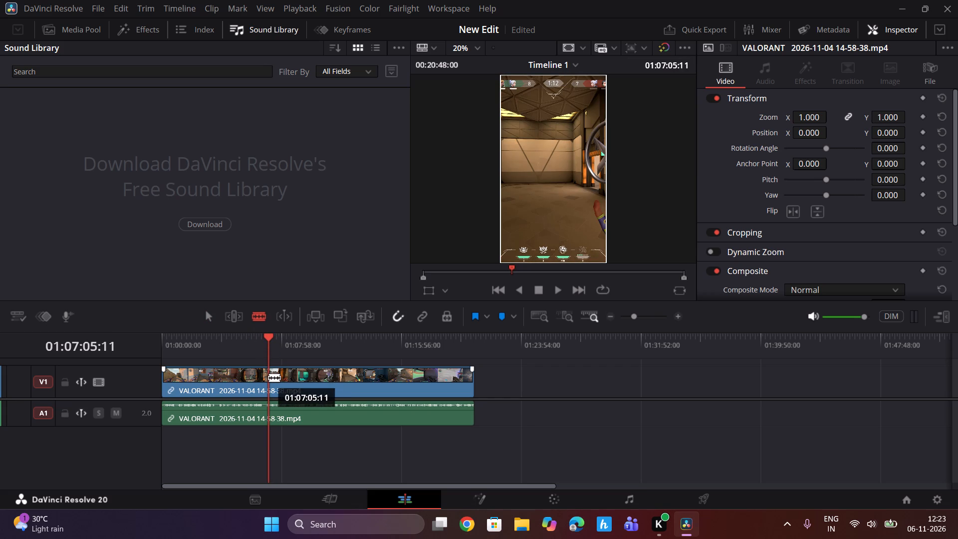
pyautogui.click(267, 379)
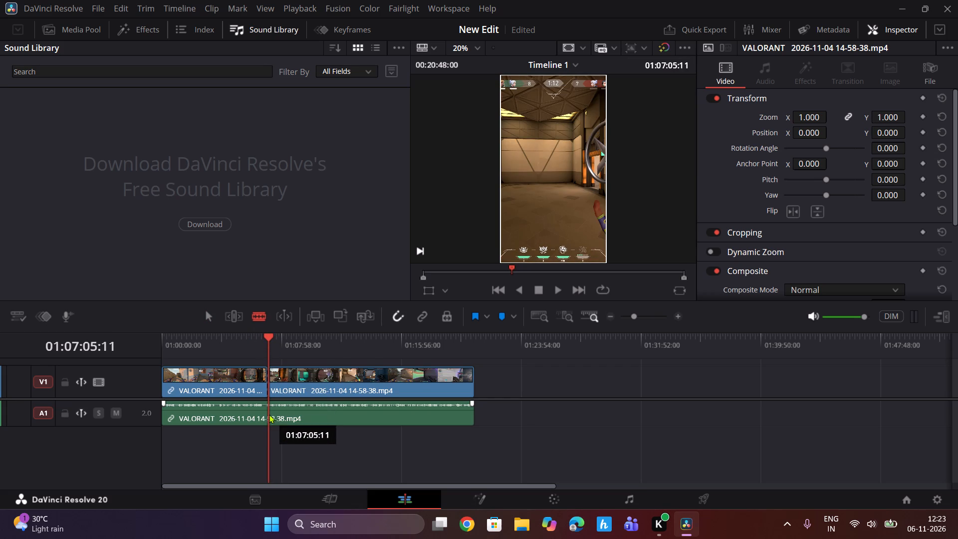
pyautogui.press('b')
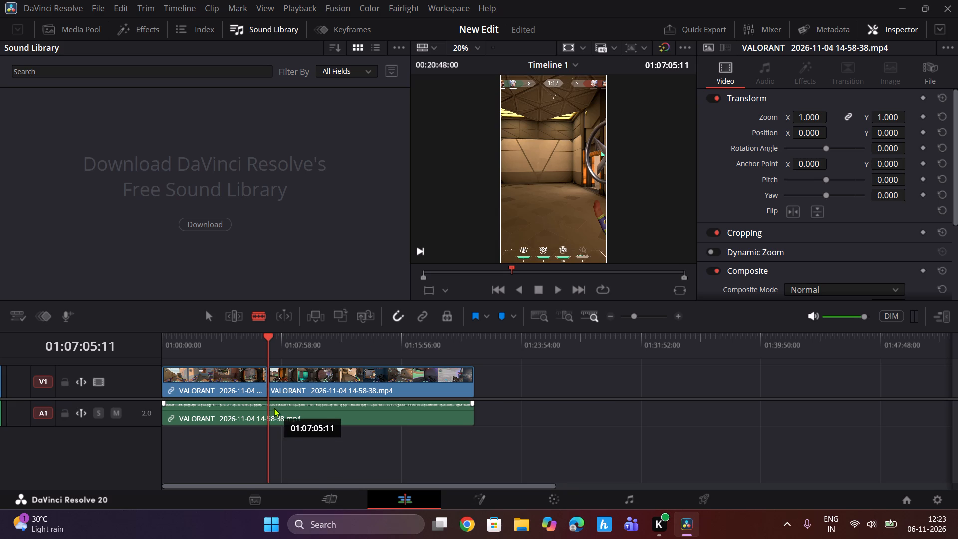
pyautogui.click(267, 340)
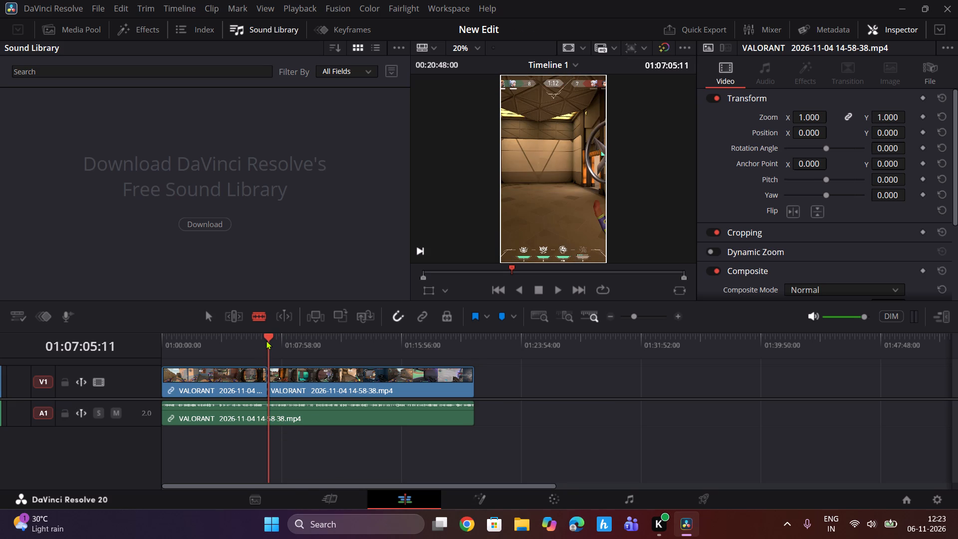
# Split the video at 01:07:52:17 and the audio at both 01:07:52:17 and 01:07:05:11, isolating the round as its own segment.
pyautogui.moveTo(267, 336); pyautogui.dragTo(274, 335)
pyautogui.moveTo(270, 335); pyautogui.dragTo(286, 336)
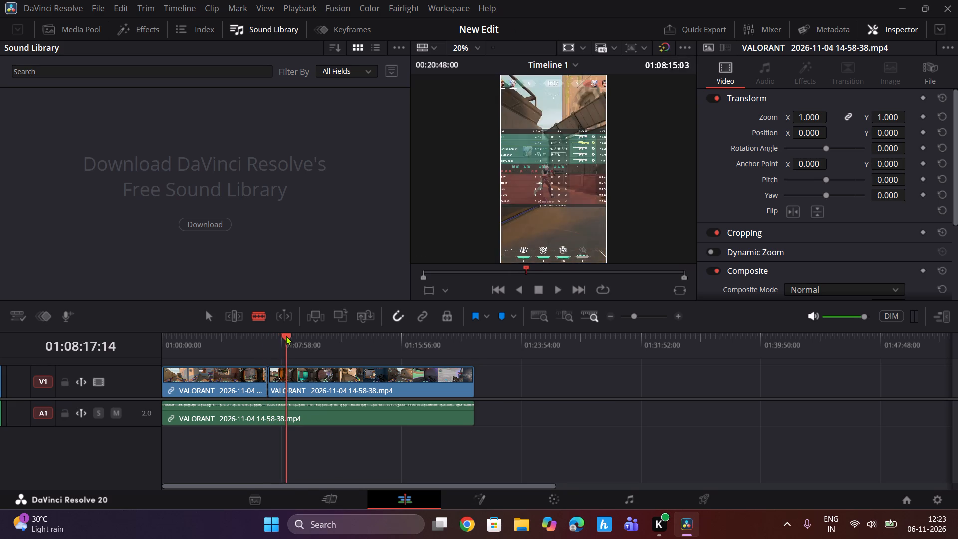
pyautogui.moveTo(286, 336); pyautogui.dragTo(278, 336)
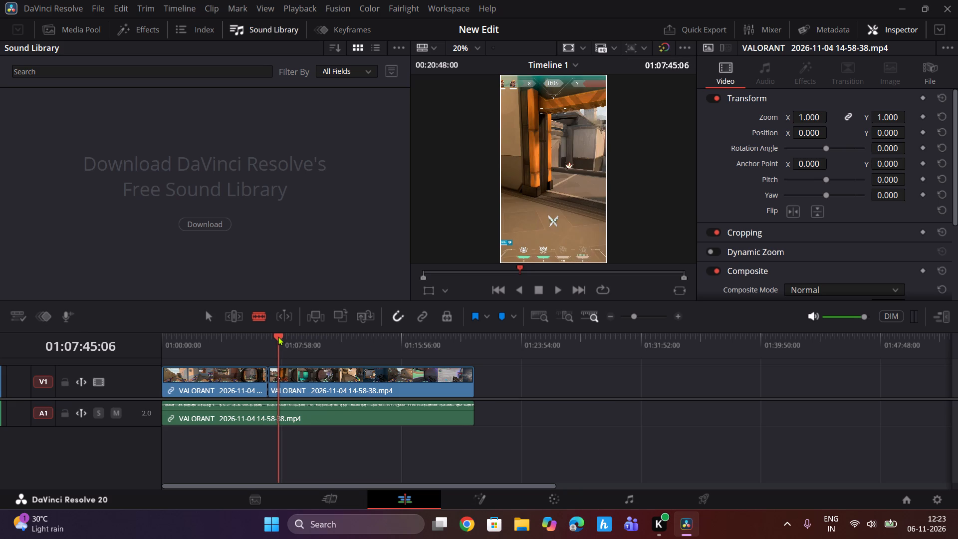
pyautogui.moveTo(278, 336); pyautogui.dragTo(281, 336)
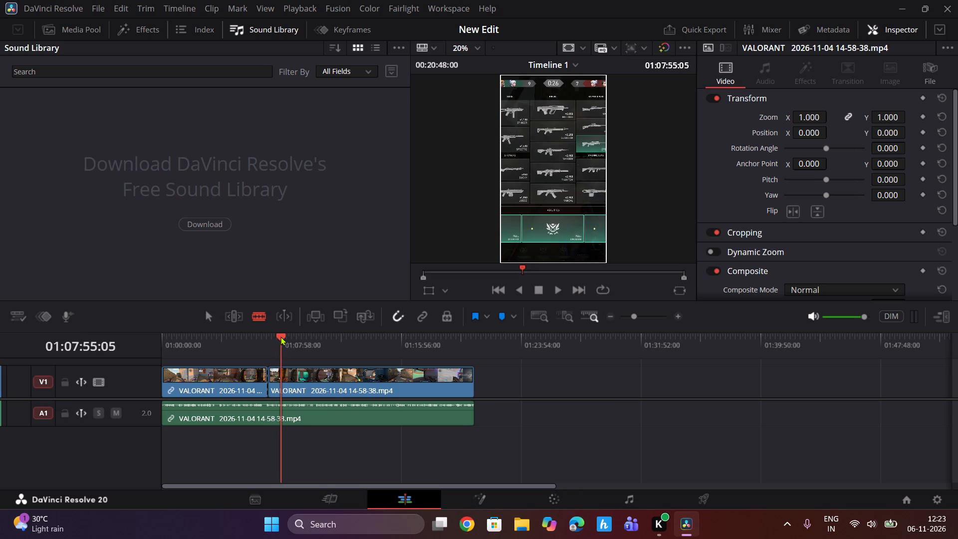
pyautogui.moveTo(281, 336); pyautogui.dragTo(280, 337)
pyautogui.click(282, 383)
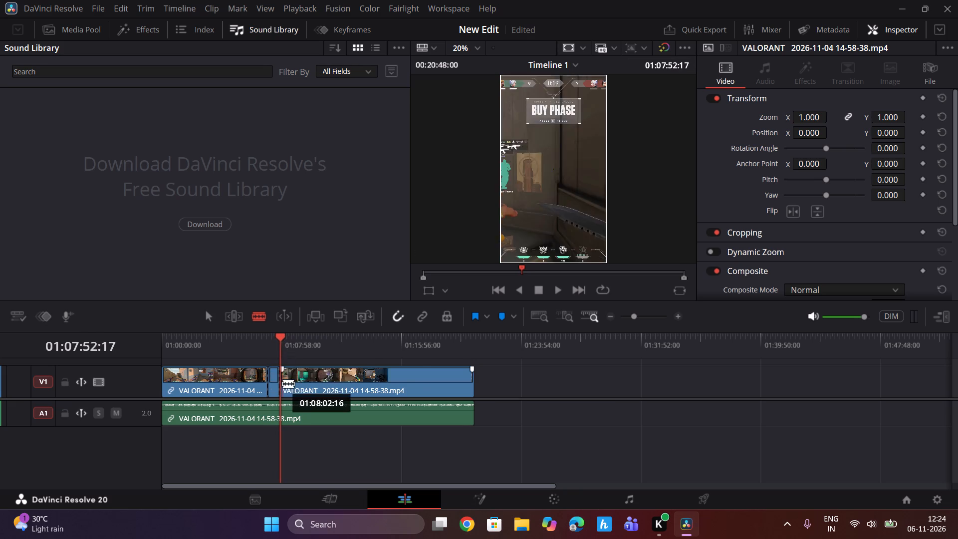
pyautogui.click(281, 416)
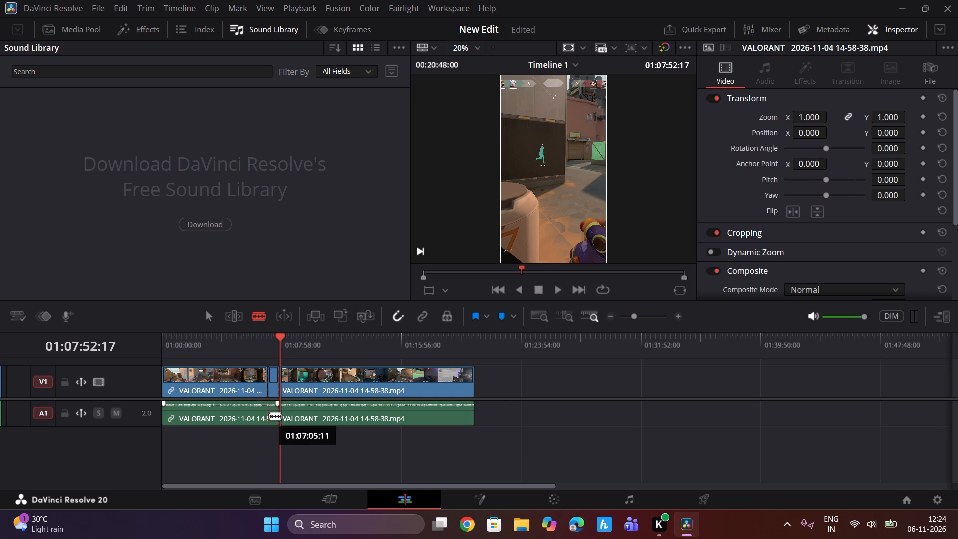
pyautogui.click(269, 416)
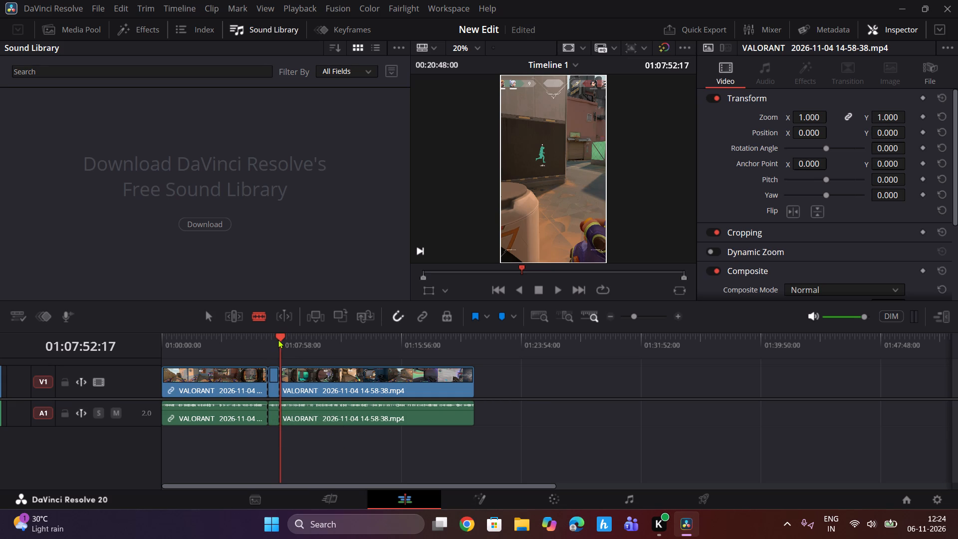
# Delete the video and audio segment before the 01:07:05:11 cut, closing the gap at the timeline start.
pyautogui.moveTo(278, 339); pyautogui.dragTo(272, 342)
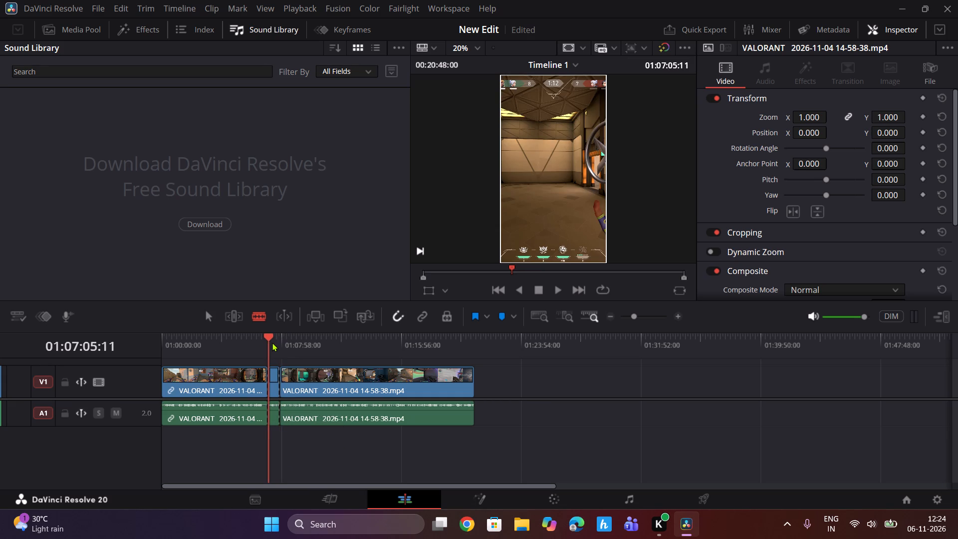
pyautogui.moveTo(272, 342); pyautogui.dragTo(272, 340)
pyautogui.press('a')
pyautogui.moveTo(270, 335); pyautogui.dragTo(196, 372)
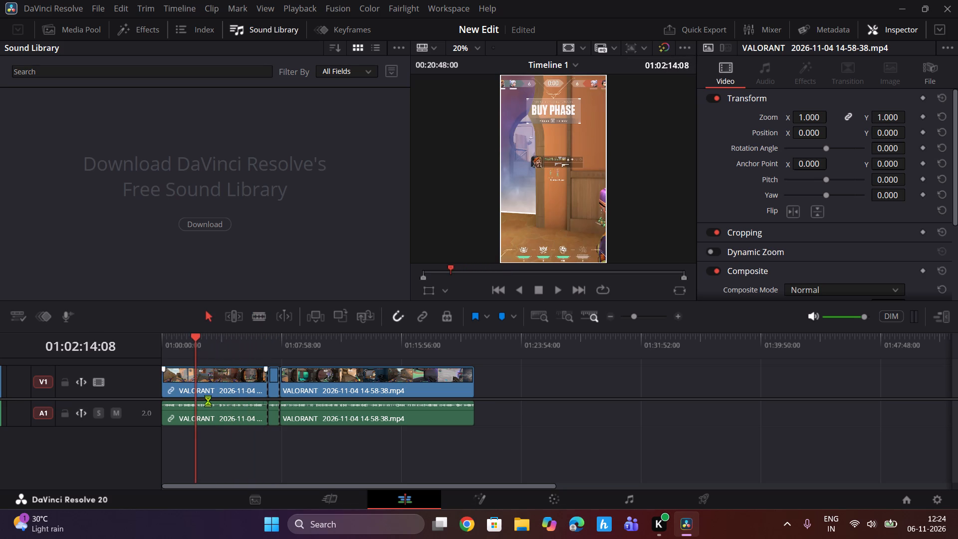
pyautogui.moveTo(197, 432); pyautogui.dragTo(251, 370)
pyautogui.moveTo(190, 439); pyautogui.dragTo(232, 357)
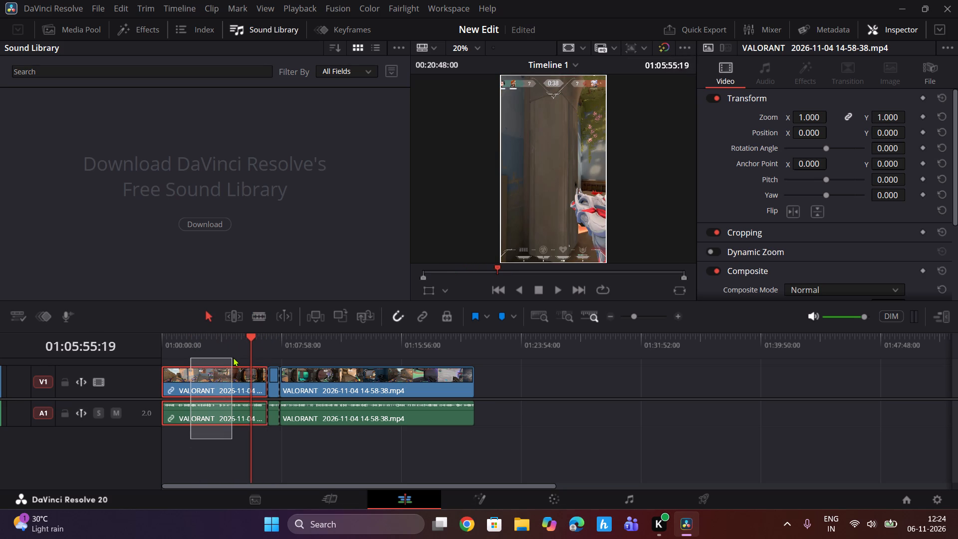
pyautogui.press('Delete')
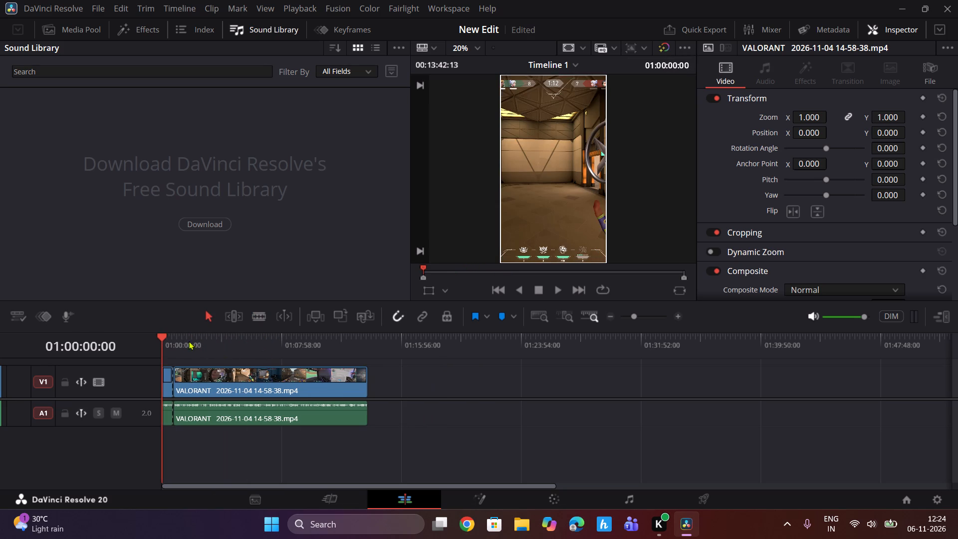
# Play the isolated round from the timeline start to about 01:00:45, showing the media pool during playback.
pyautogui.press('space')
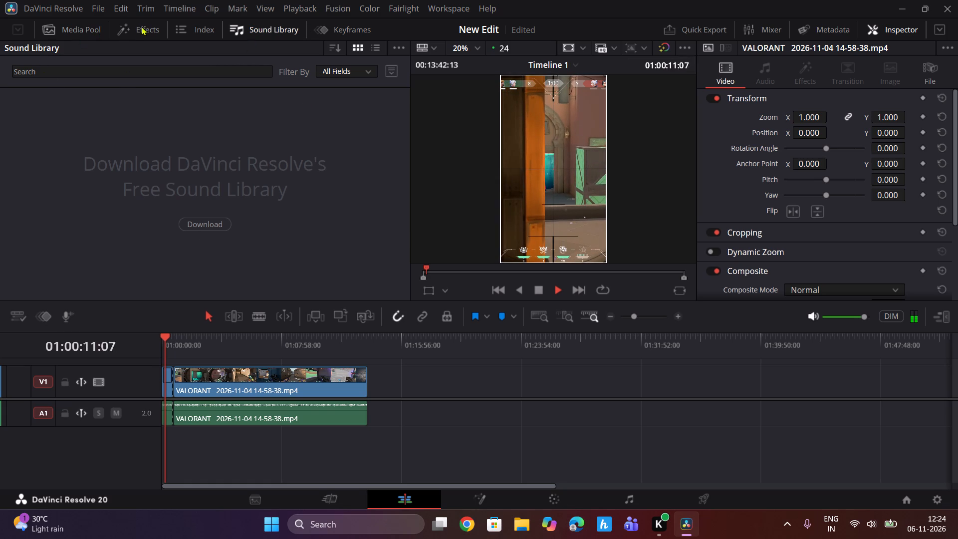
pyautogui.click(73, 28)
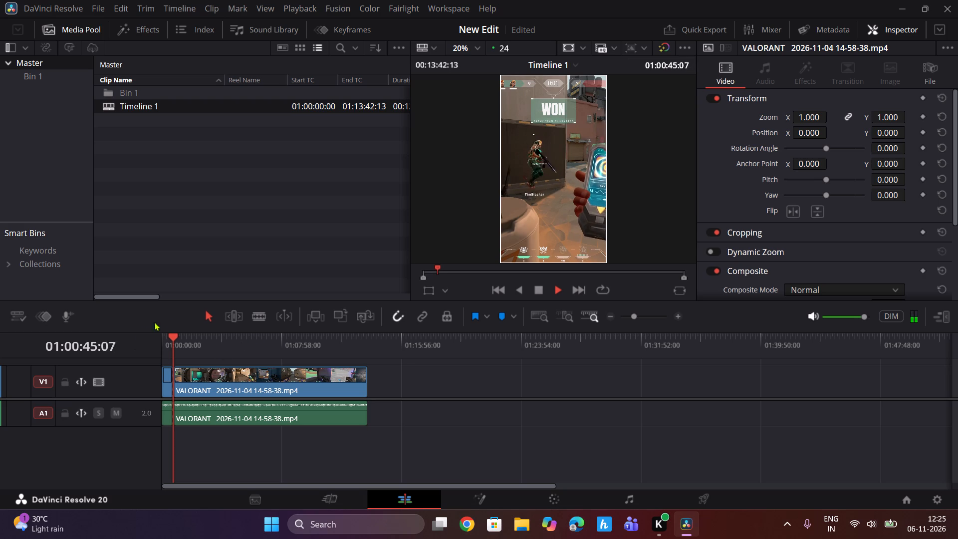
# Scrub and play the following round between about 01:01:46 and 01:02:11 to examine where it should be cut.
pyautogui.moveTo(175, 336); pyautogui.dragTo(190, 339)
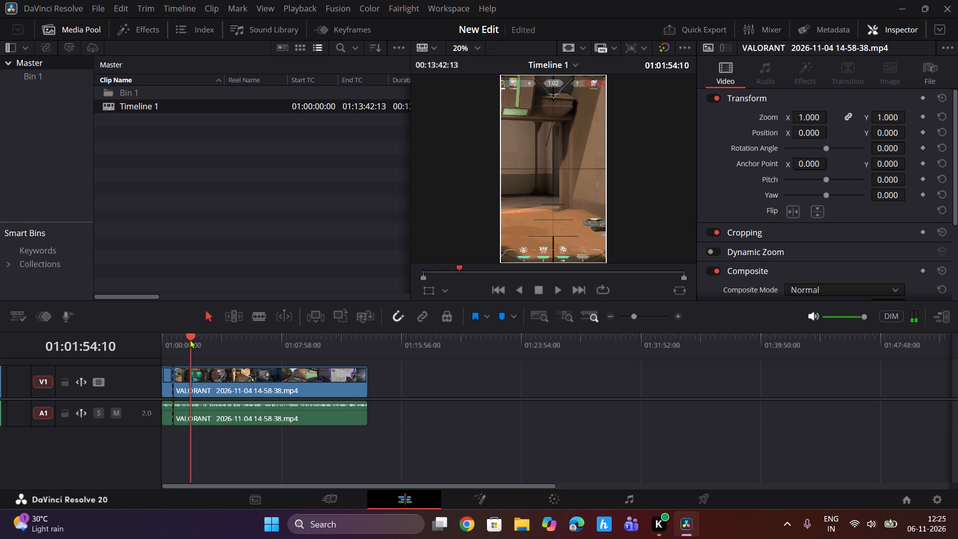
pyautogui.moveTo(190, 339); pyautogui.dragTo(193, 339)
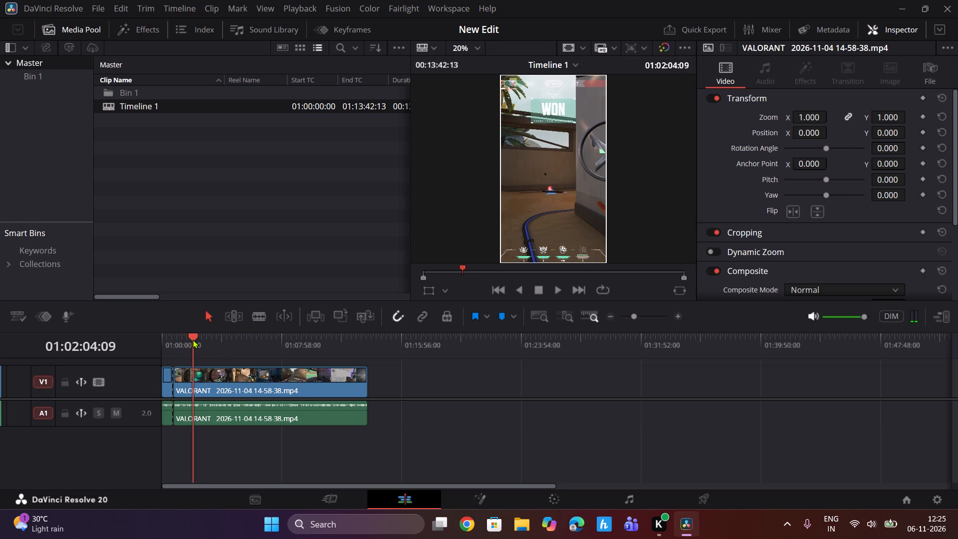
pyautogui.moveTo(193, 339); pyautogui.dragTo(189, 340)
pyautogui.press('space')
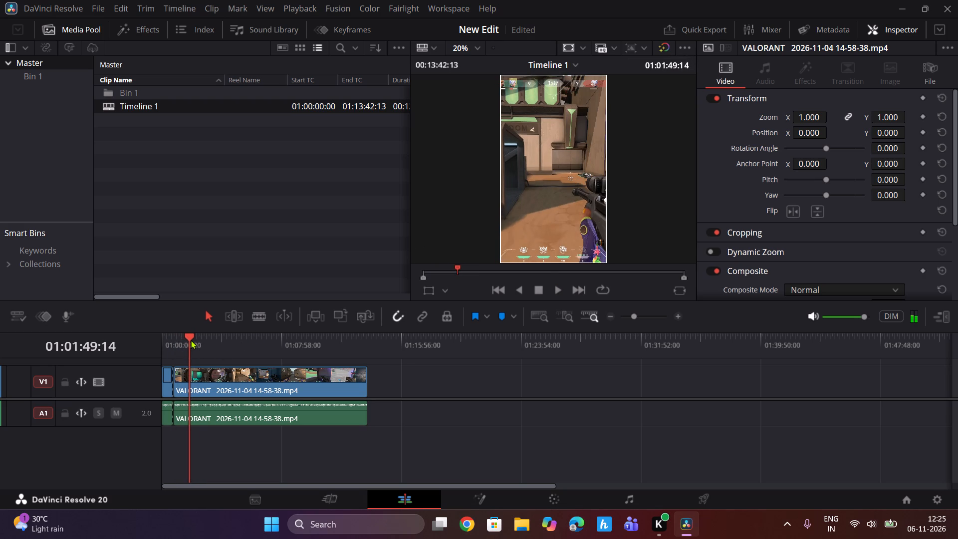
pyautogui.press('space')
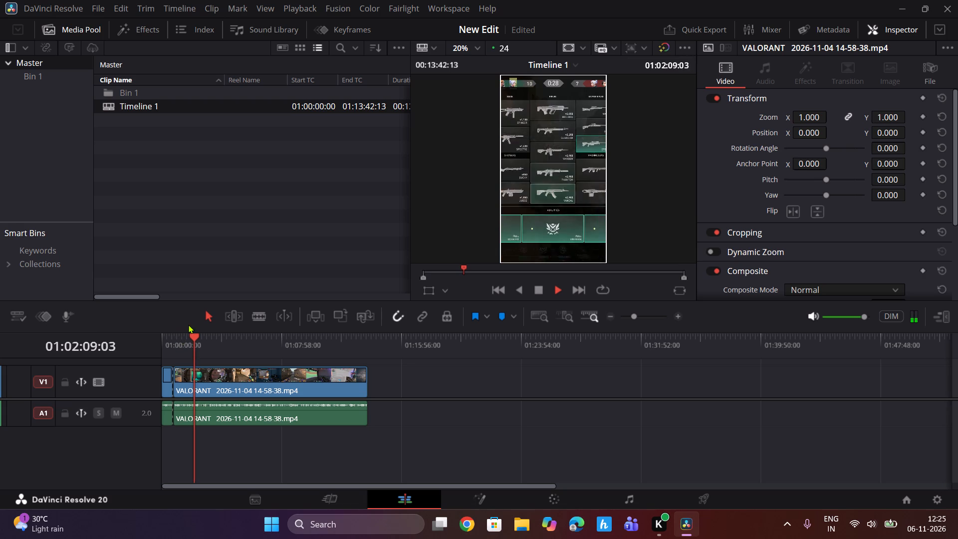
pyautogui.moveTo(192, 337); pyautogui.dragTo(193, 342)
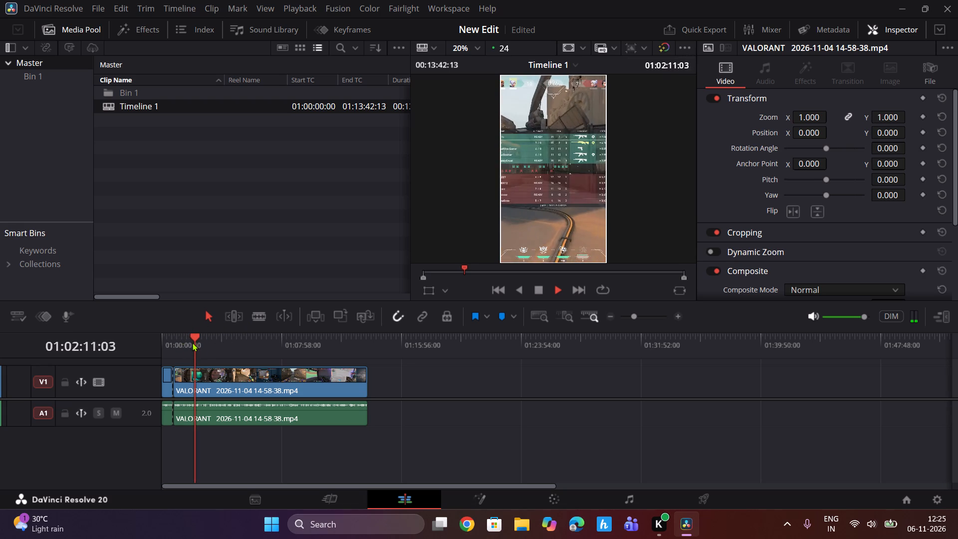
pyautogui.moveTo(193, 342); pyautogui.dragTo(192, 357)
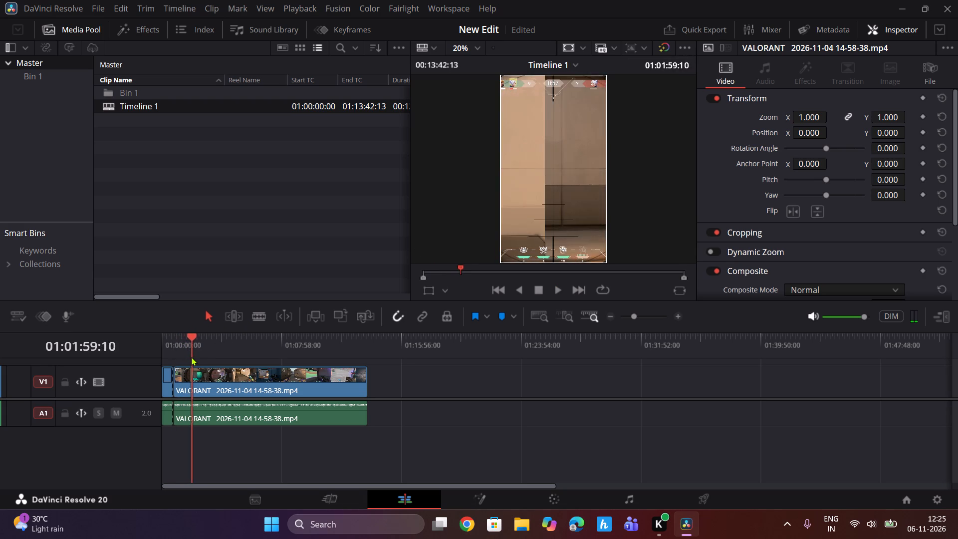
pyautogui.moveTo(192, 357); pyautogui.dragTo(189, 357)
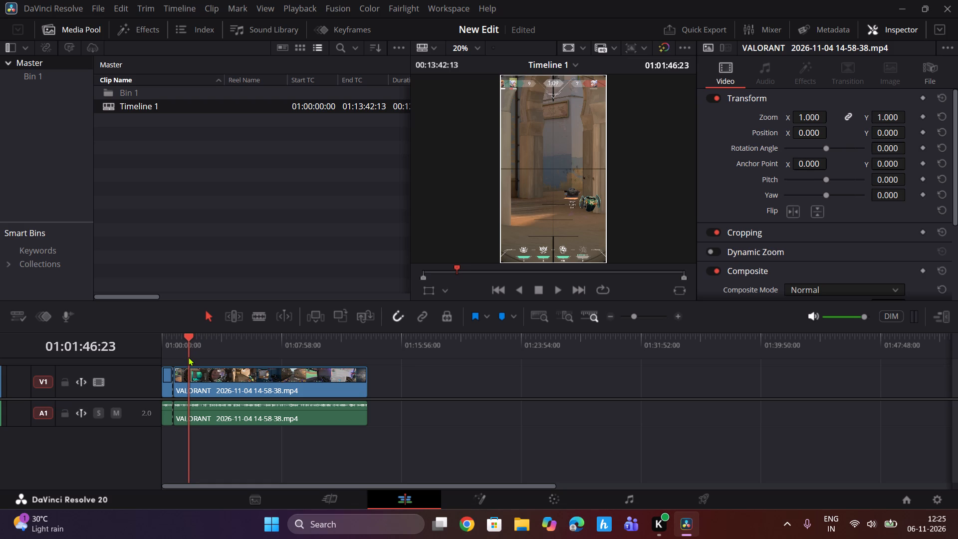
pyautogui.moveTo(189, 357); pyautogui.dragTo(191, 357)
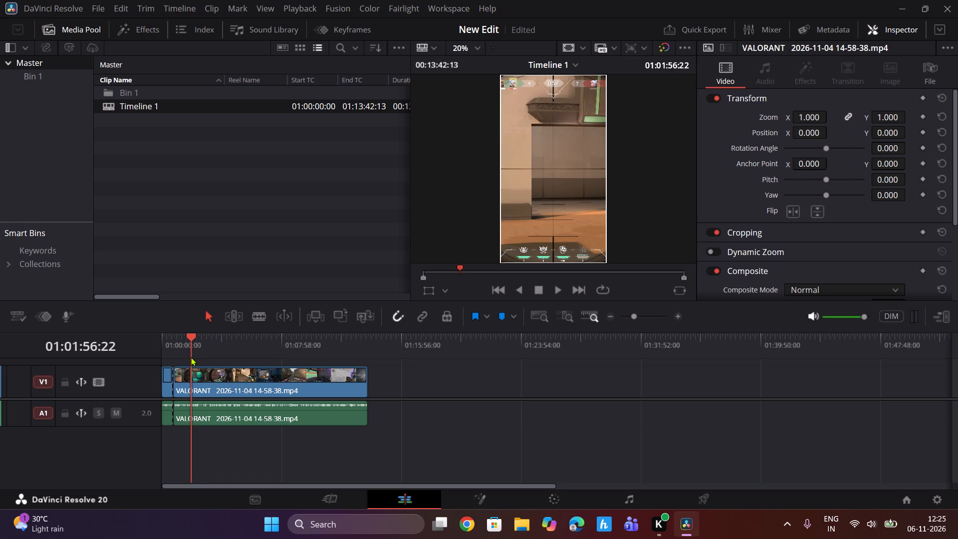
pyautogui.moveTo(191, 357); pyautogui.dragTo(192, 357)
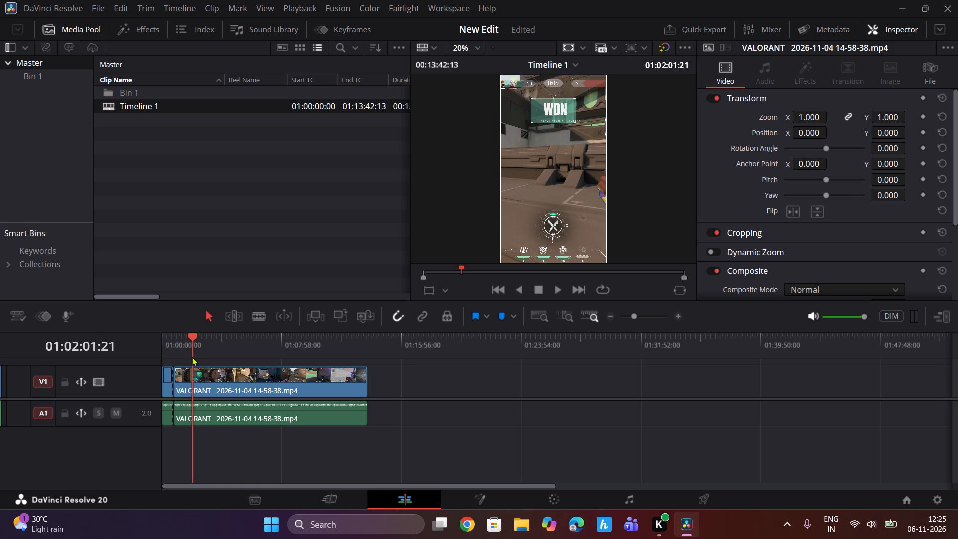
pyautogui.moveTo(192, 357); pyautogui.dragTo(192, 357)
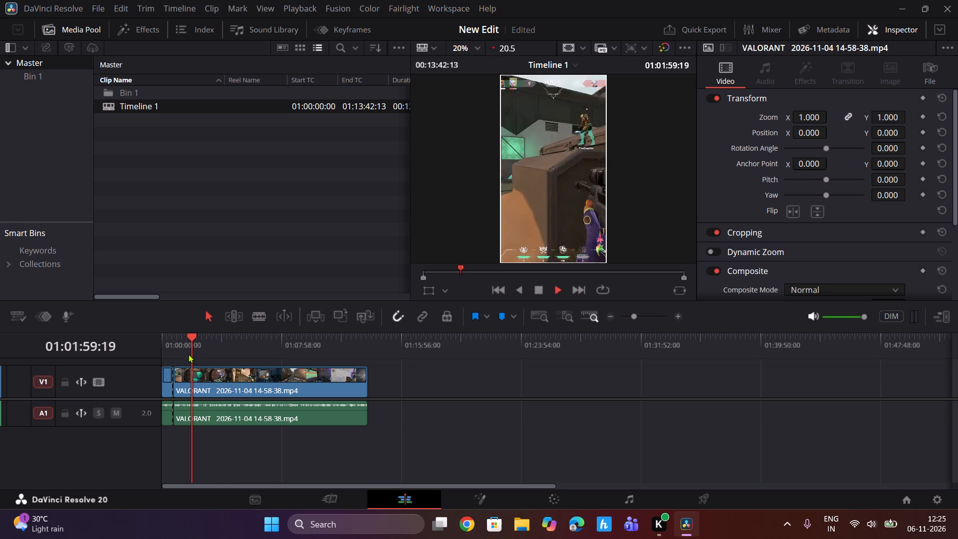
pyautogui.press('space')
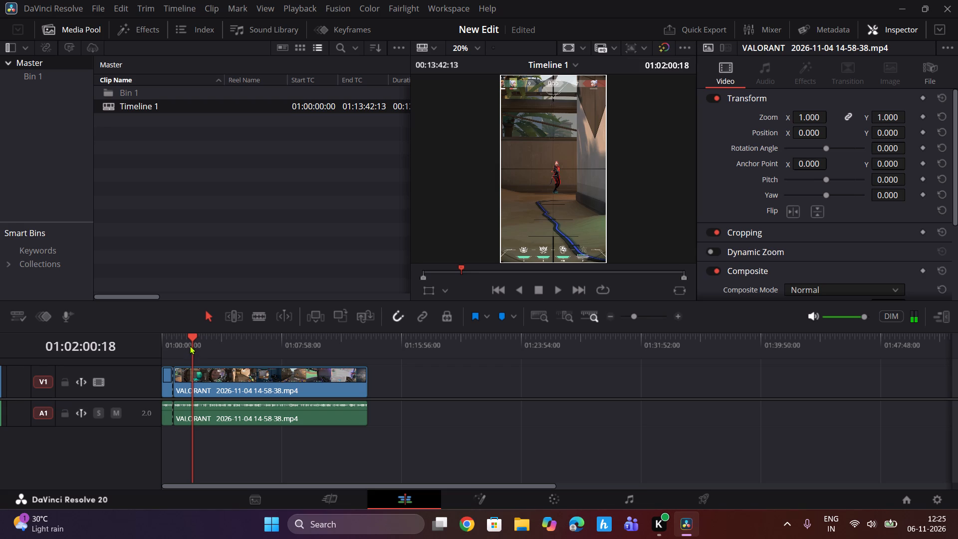
# Split the long remaining video clip with the blade at 01:01:54:10.
pyautogui.click(190, 343)
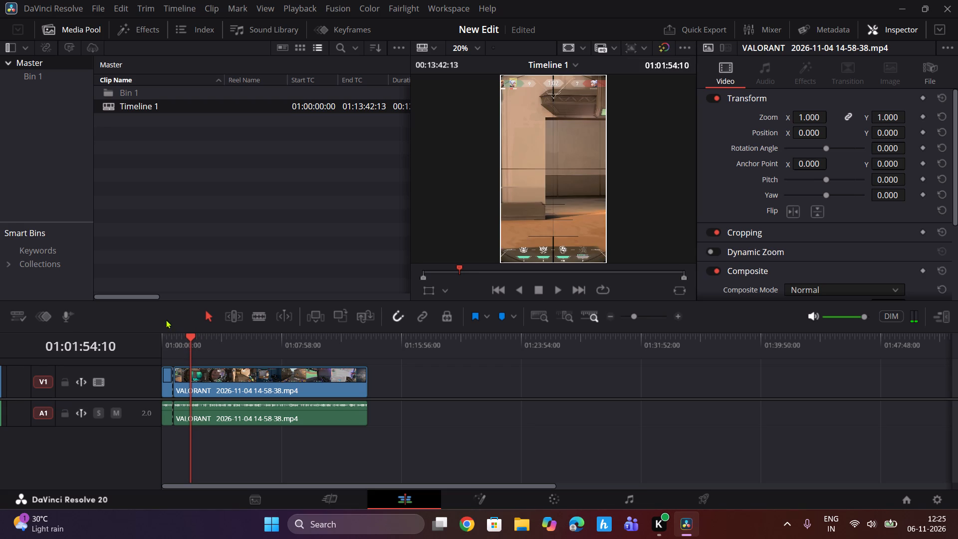
pyautogui.press('b')
pyautogui.click(192, 380)
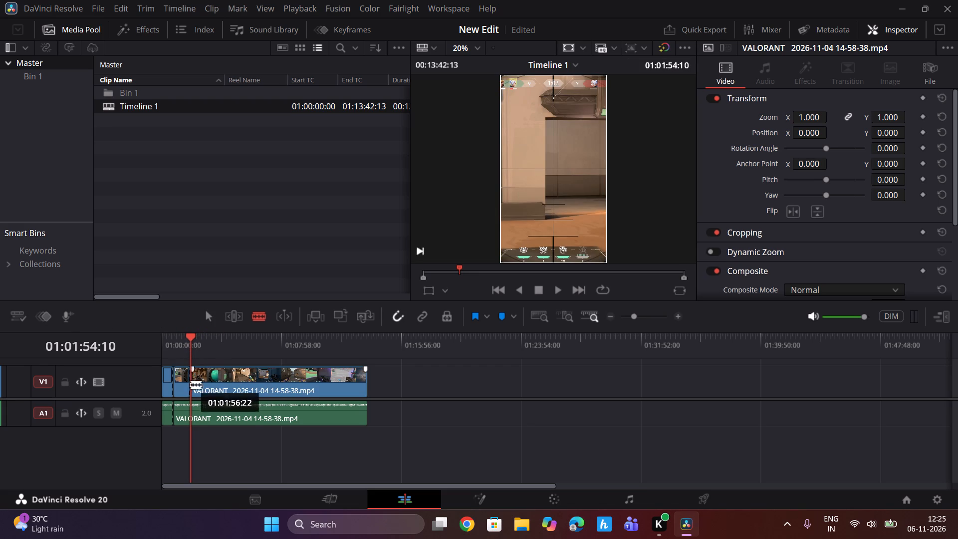
# Split the long remaining audio clip with the blade at 01:01:54:10, matching the video cut.
pyautogui.press('b')
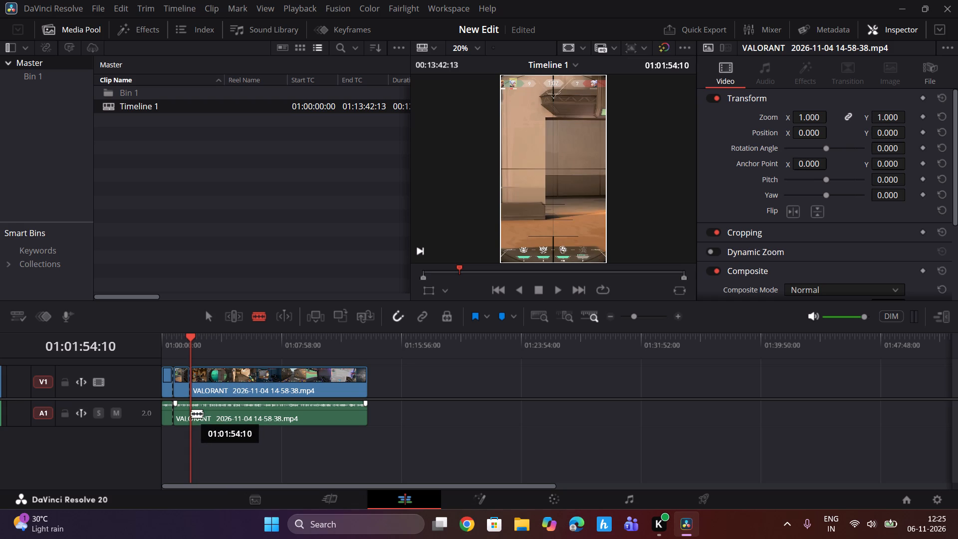
pyautogui.click(191, 413)
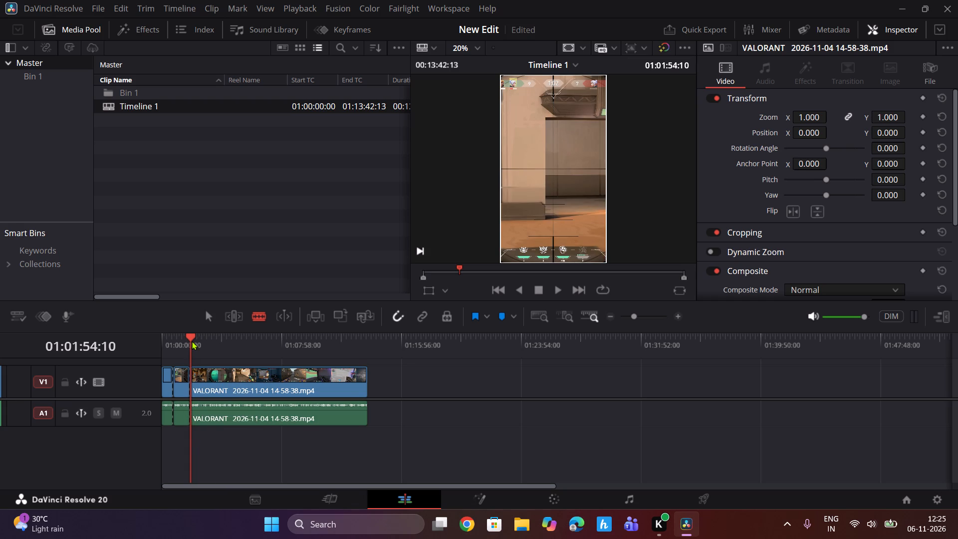
# Delete the video and audio segment before the 01:01:54:10 cut, closing the gap after the first round.
pyautogui.press('a')
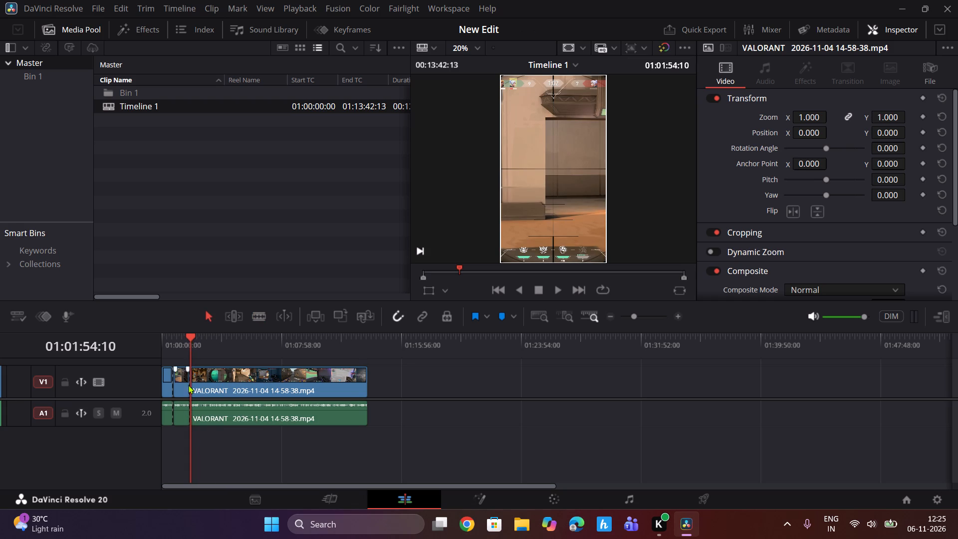
pyautogui.click(180, 381)
pyautogui.press('Delete')
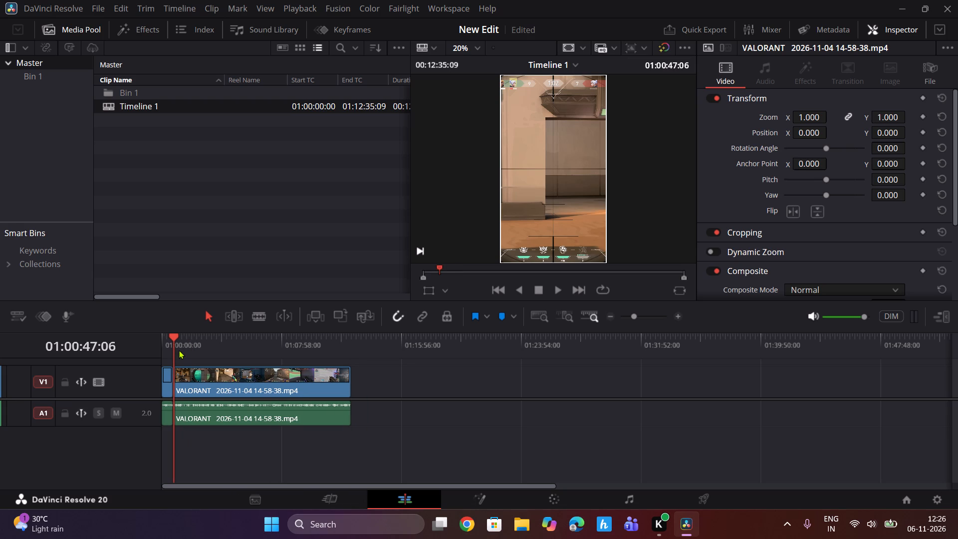
# Split the video and audio of the long remaining clip with the blade at 01:00:56:07, just after the round is won.
pyautogui.click(176, 336)
pyautogui.moveTo(635, 315); pyautogui.dragTo(641, 315)
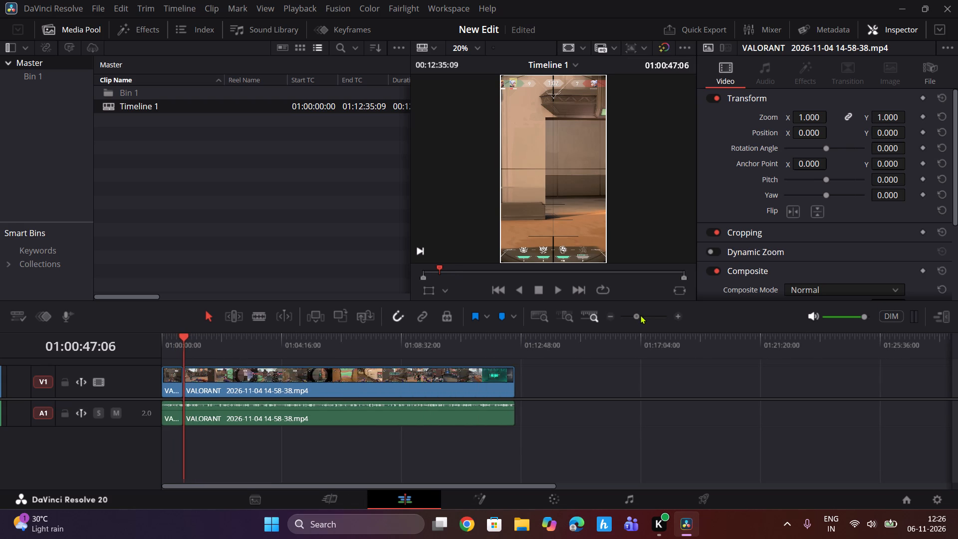
pyautogui.moveTo(641, 315); pyautogui.dragTo(643, 315)
pyautogui.moveTo(269, 338); pyautogui.dragTo(275, 336)
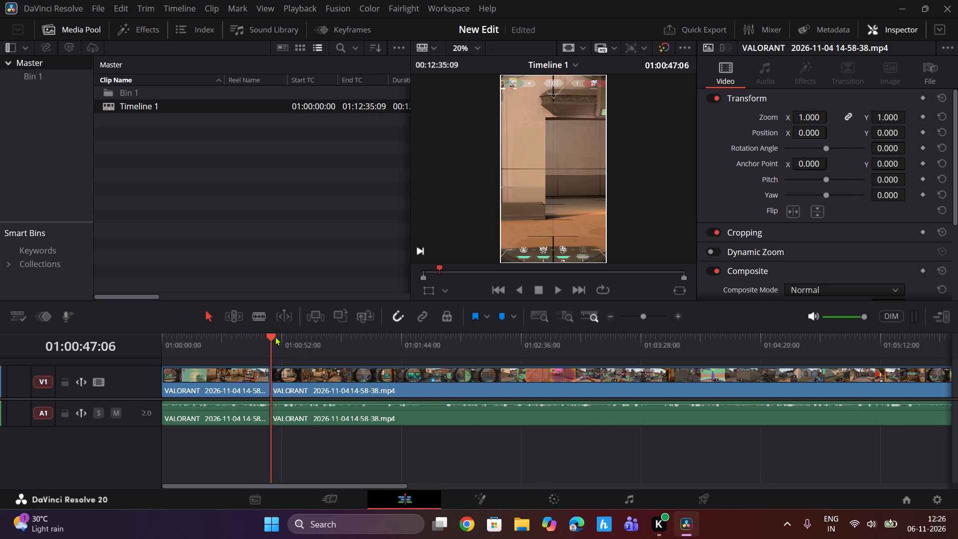
pyautogui.moveTo(275, 336); pyautogui.dragTo(285, 336)
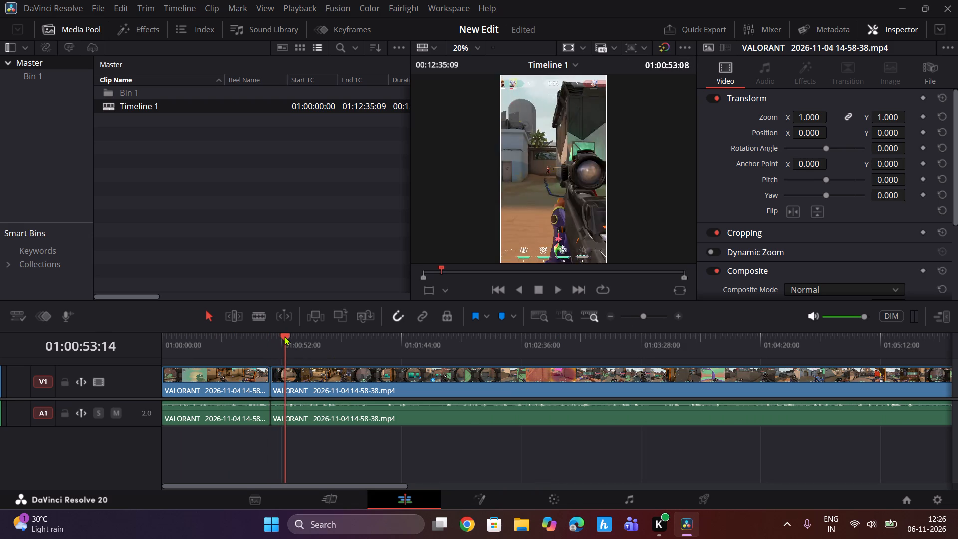
pyautogui.moveTo(285, 336); pyautogui.dragTo(290, 337)
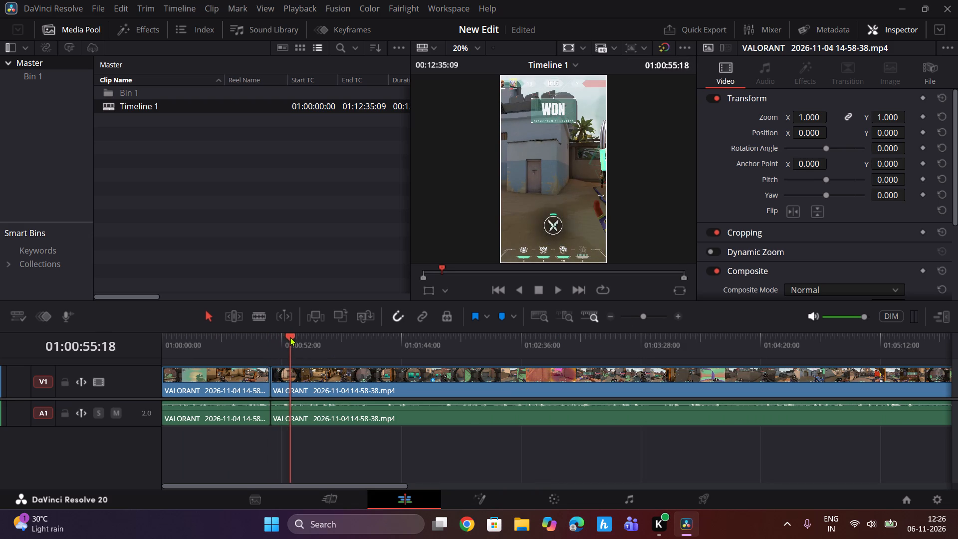
pyautogui.moveTo(290, 337); pyautogui.dragTo(291, 337)
pyautogui.click(258, 314)
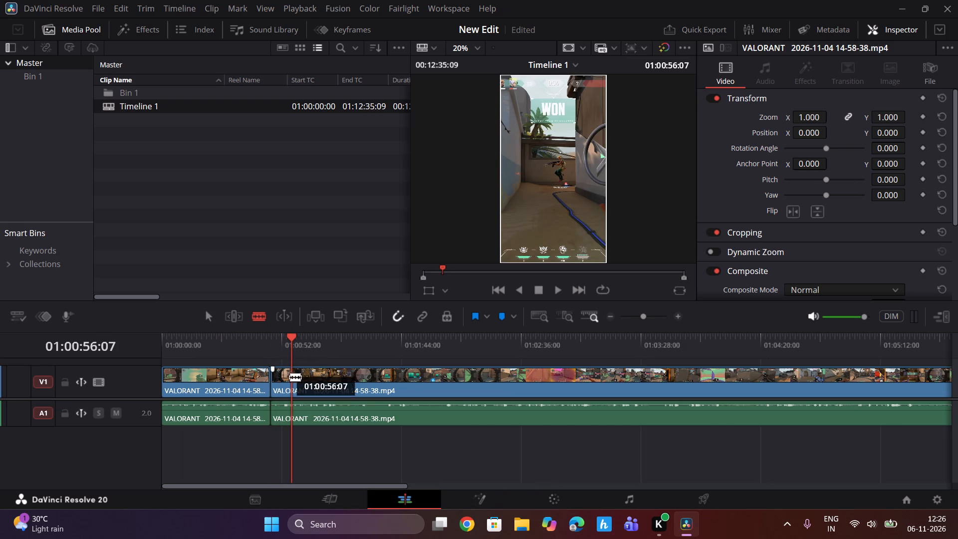
pyautogui.click(292, 381)
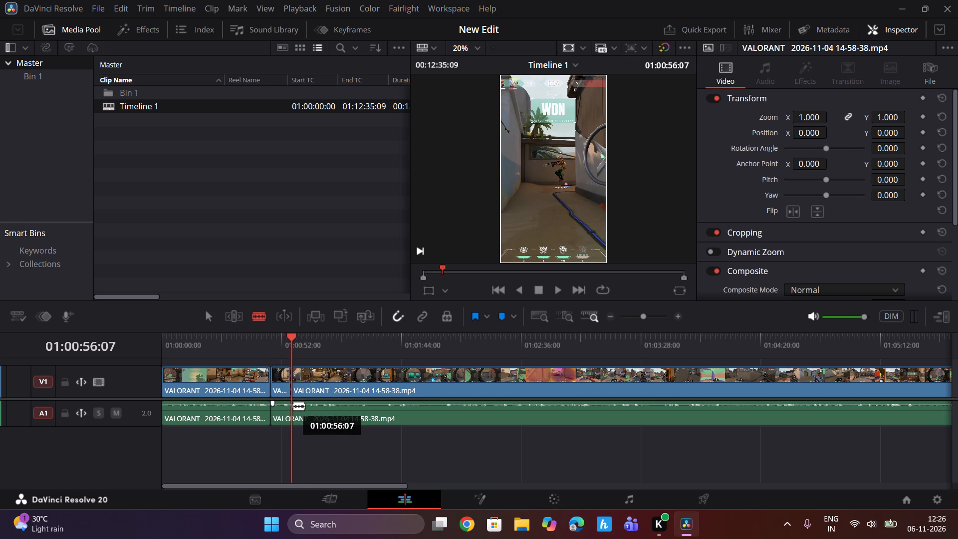
pyautogui.click(293, 406)
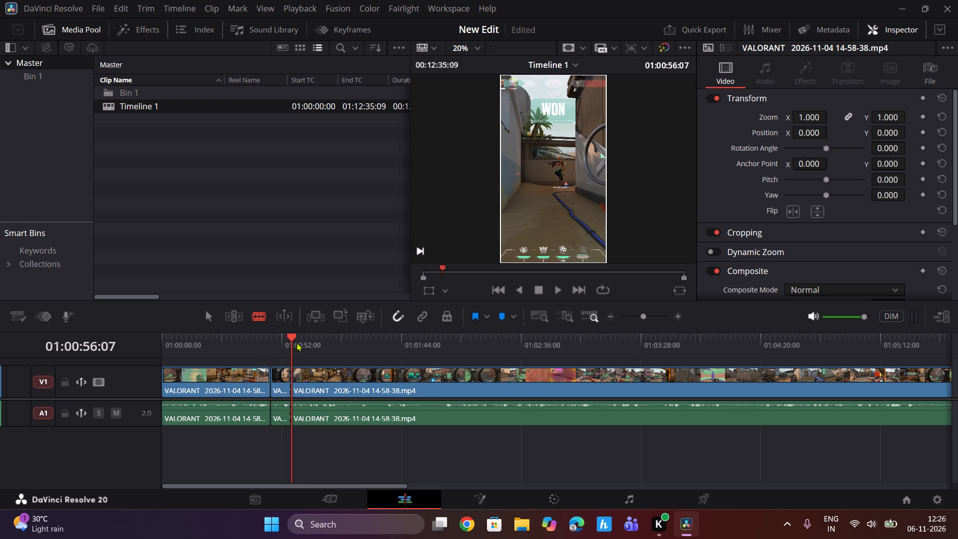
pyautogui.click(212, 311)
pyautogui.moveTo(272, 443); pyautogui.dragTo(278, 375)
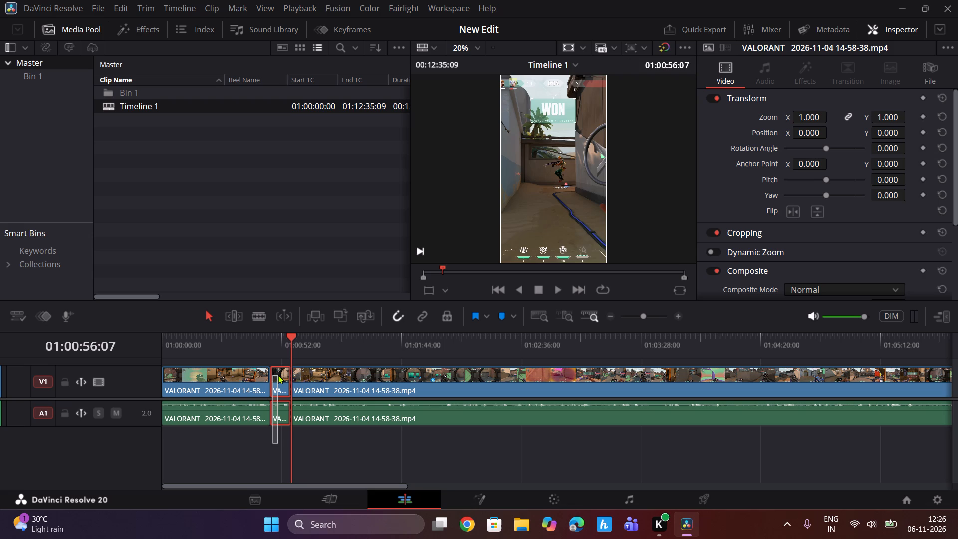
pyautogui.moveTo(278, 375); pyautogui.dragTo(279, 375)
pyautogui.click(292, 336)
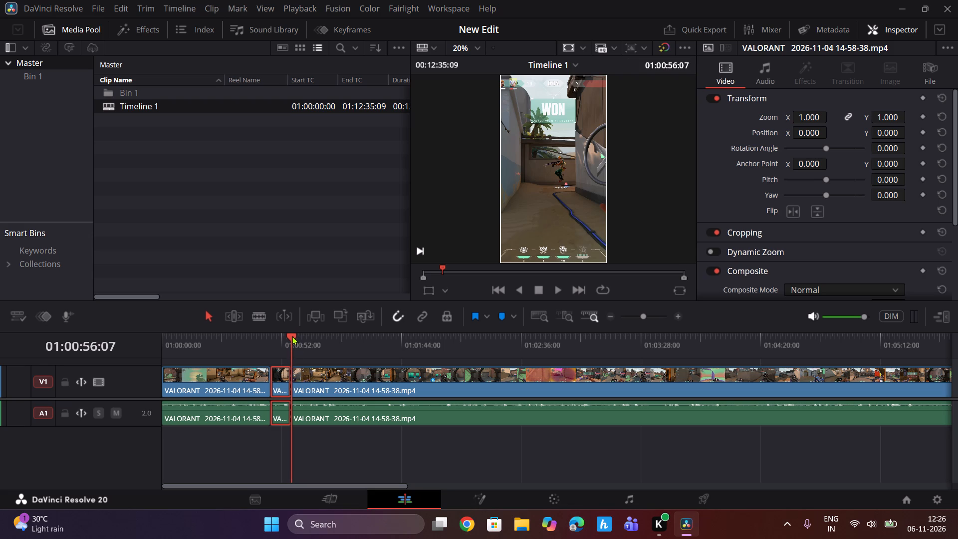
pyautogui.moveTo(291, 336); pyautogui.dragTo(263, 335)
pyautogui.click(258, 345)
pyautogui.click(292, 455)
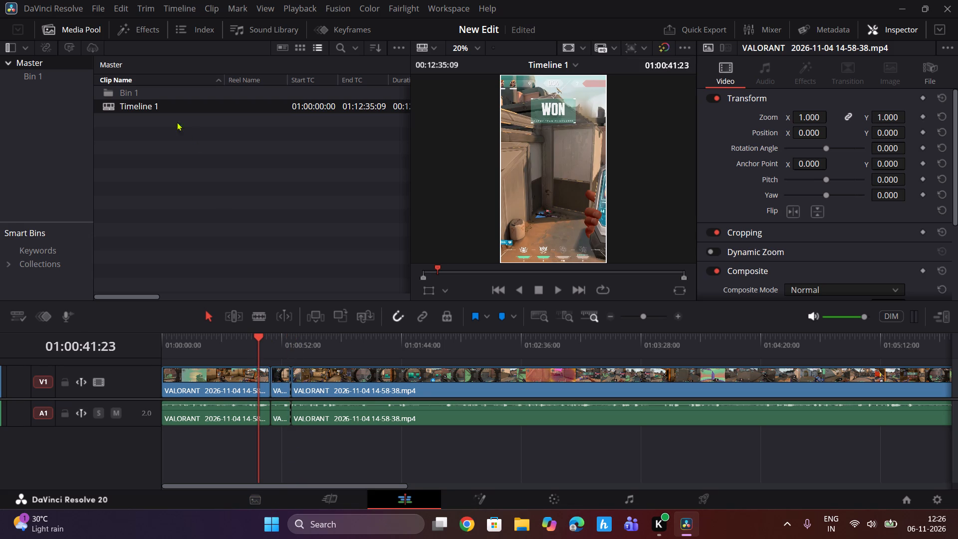
# Apply a Smooth Cut video transition at the cut between the first clip and the short segment, at 01:00:47:06.
pyautogui.click(142, 28)
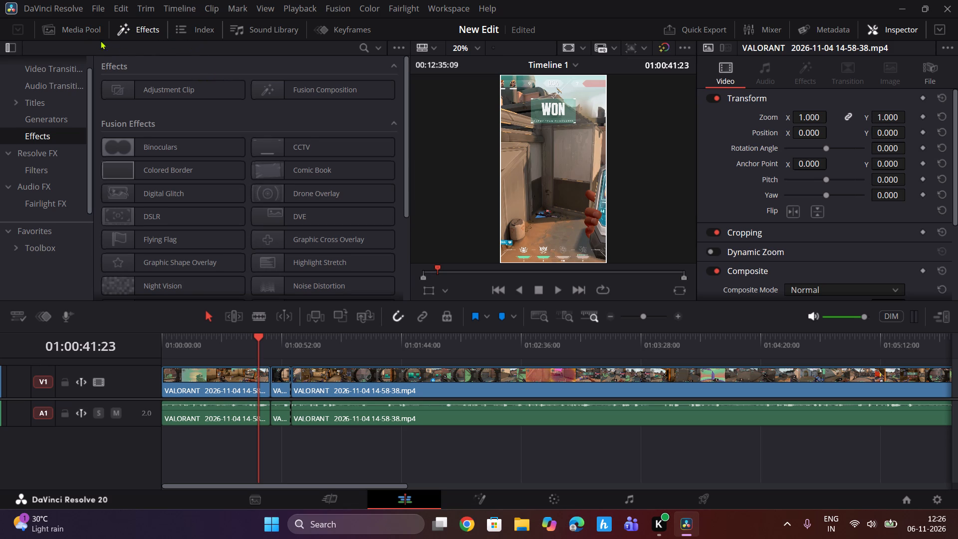
pyautogui.click(22, 26)
pyautogui.click(58, 69)
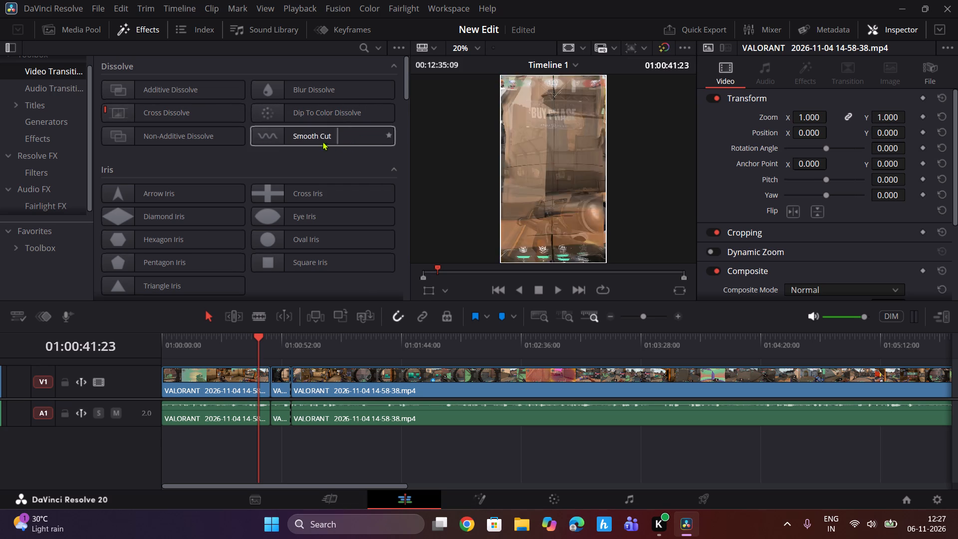
pyautogui.moveTo(311, 135); pyautogui.dragTo(266, 380)
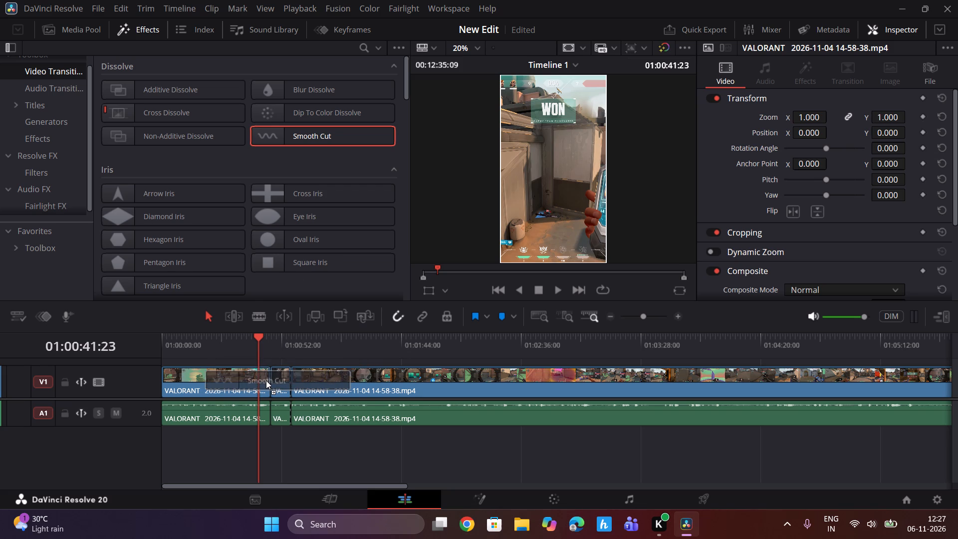
pyautogui.moveTo(266, 380); pyautogui.dragTo(272, 383)
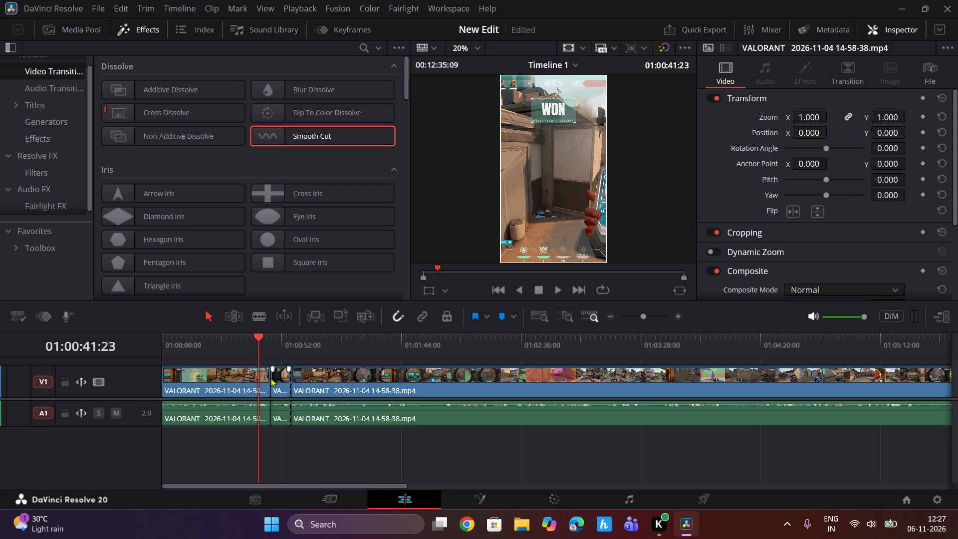
# Play across the transition from about 01:00:42 to 01:00:59 to check how the joined rounds flow.
pyautogui.moveTo(258, 335); pyautogui.dragTo(278, 342)
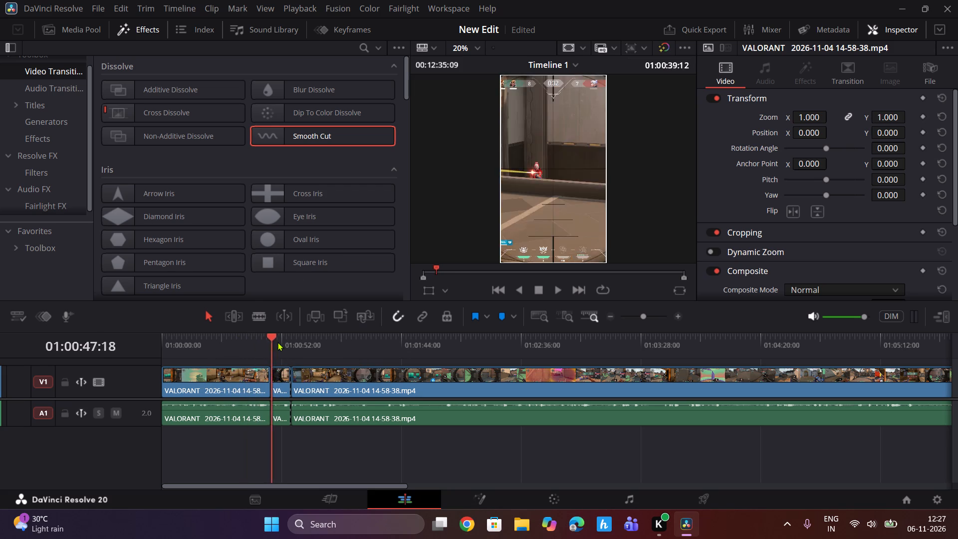
pyautogui.moveTo(278, 342); pyautogui.dragTo(266, 347)
pyautogui.click(261, 347)
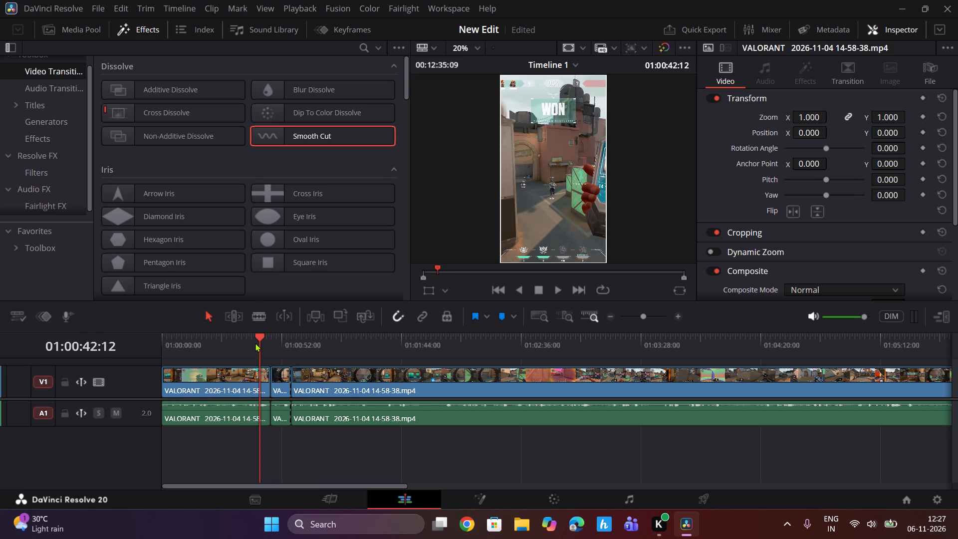
pyautogui.press('space')
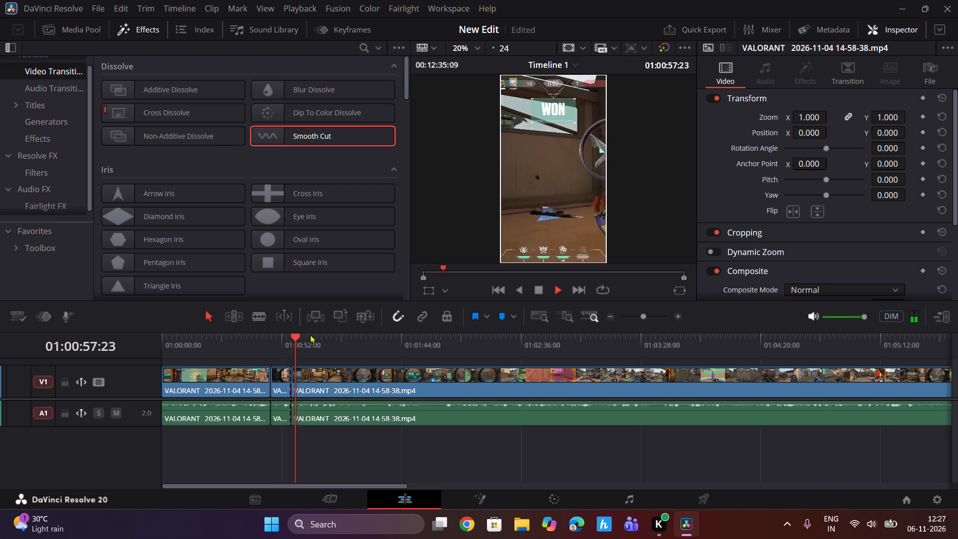
pyautogui.press('space')
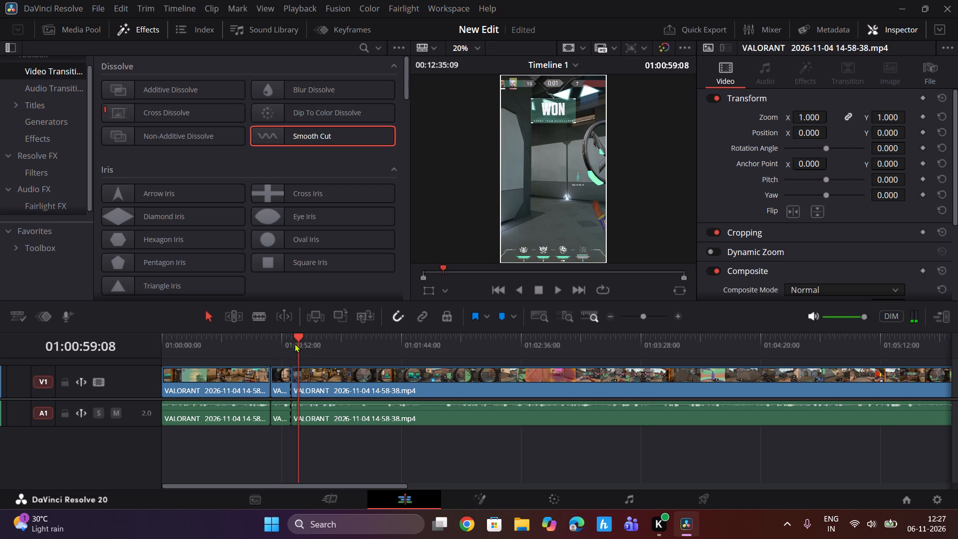
# Scrub through the long remaining clip from about 01:00:59 to 01:04:49 to look for the next usable moment.
pyautogui.moveTo(295, 344); pyautogui.dragTo(312, 346)
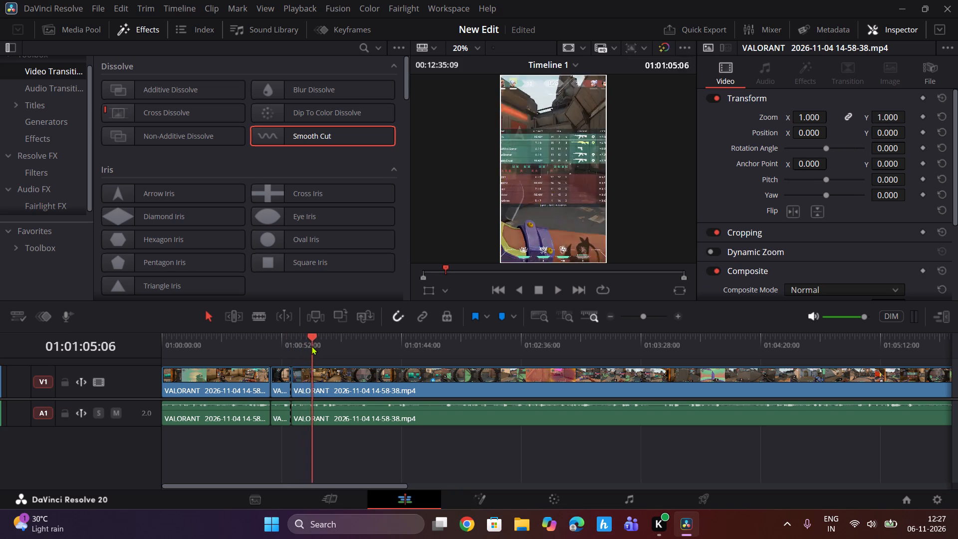
pyautogui.moveTo(312, 346); pyautogui.dragTo(346, 346)
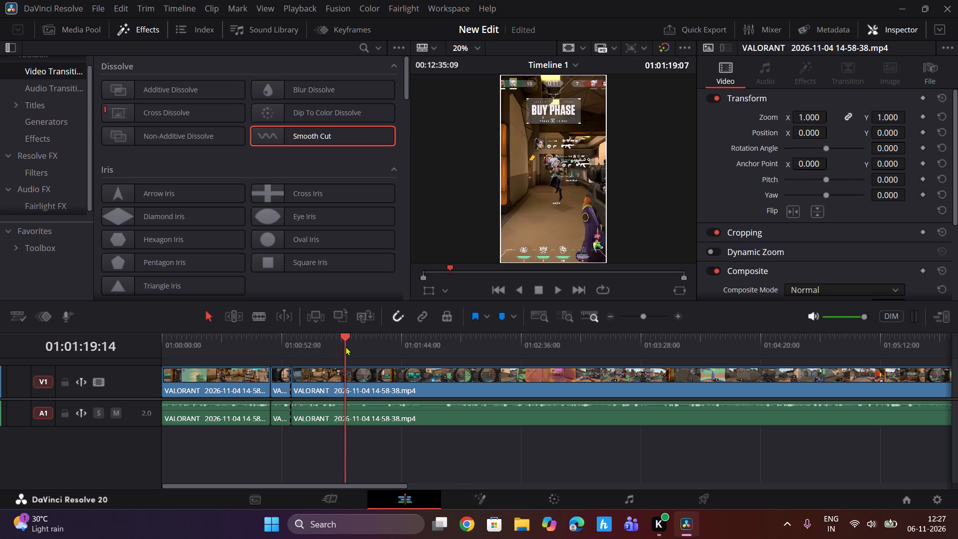
pyautogui.moveTo(346, 346); pyautogui.dragTo(374, 347)
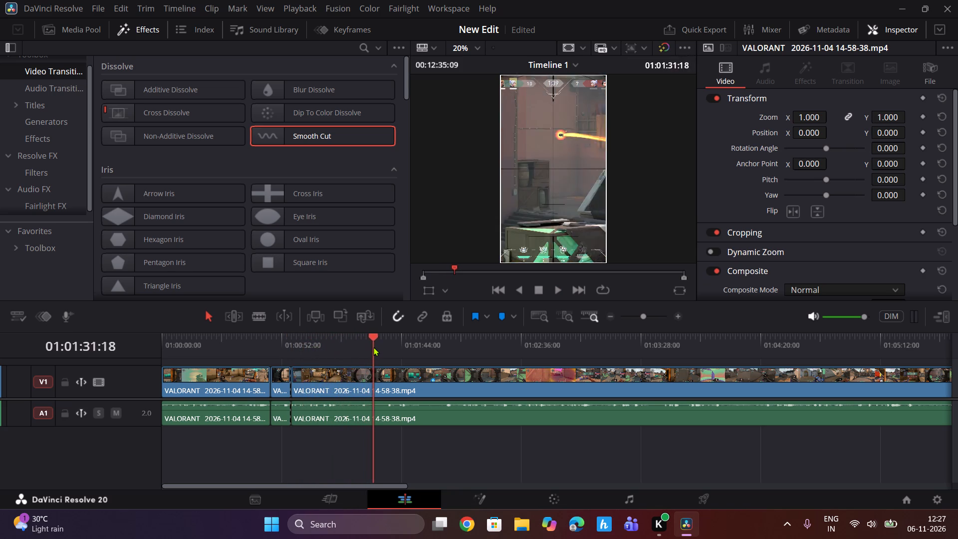
pyautogui.moveTo(374, 347); pyautogui.dragTo(424, 347)
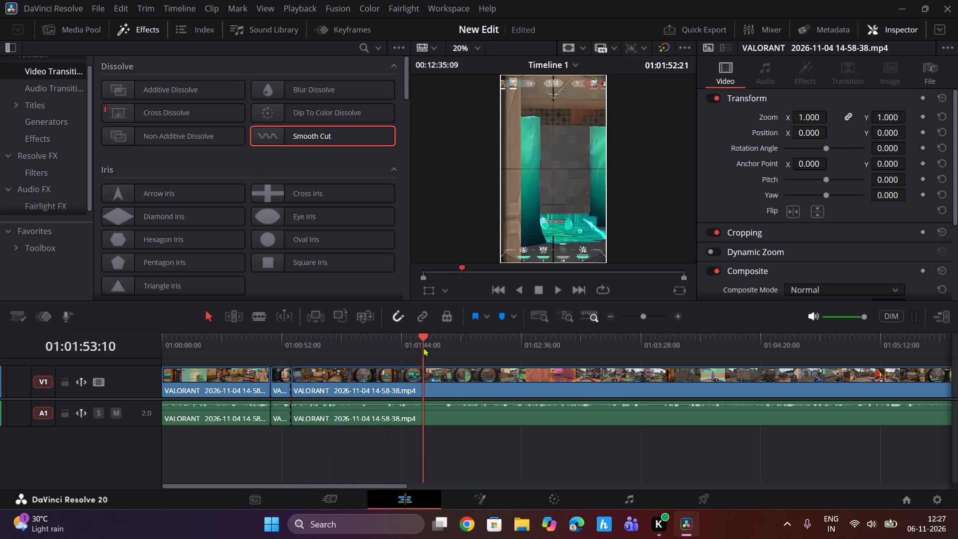
pyautogui.moveTo(424, 347); pyautogui.dragTo(453, 348)
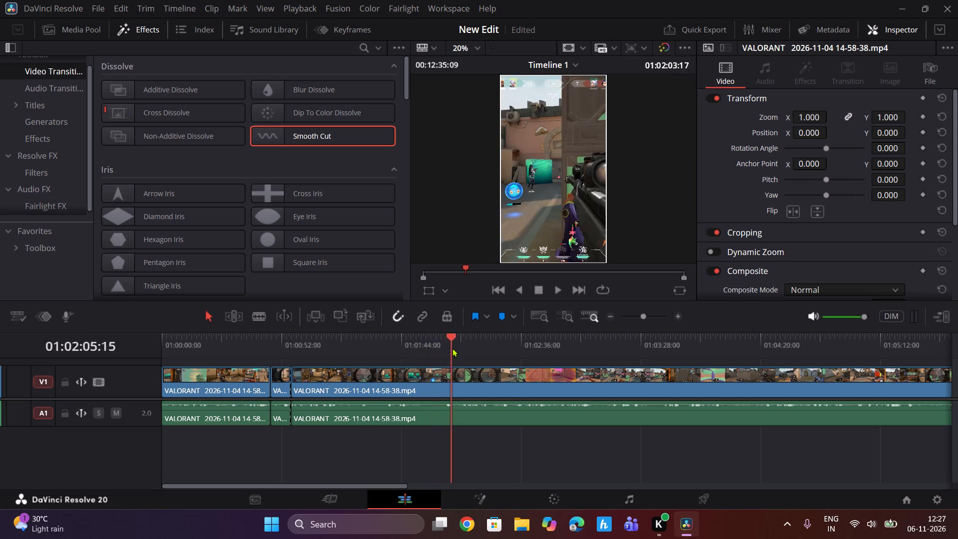
pyautogui.moveTo(453, 348); pyautogui.dragTo(497, 348)
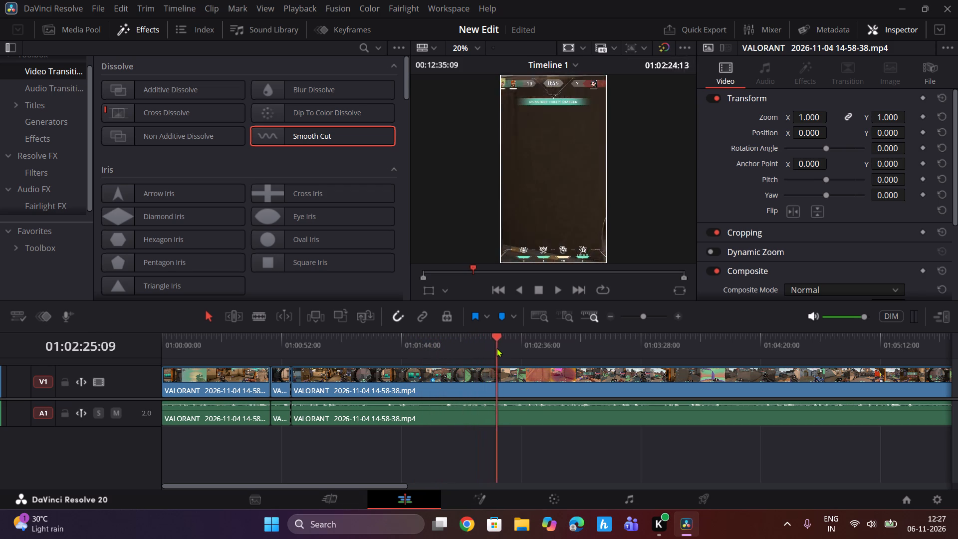
pyautogui.moveTo(497, 348); pyautogui.dragTo(525, 348)
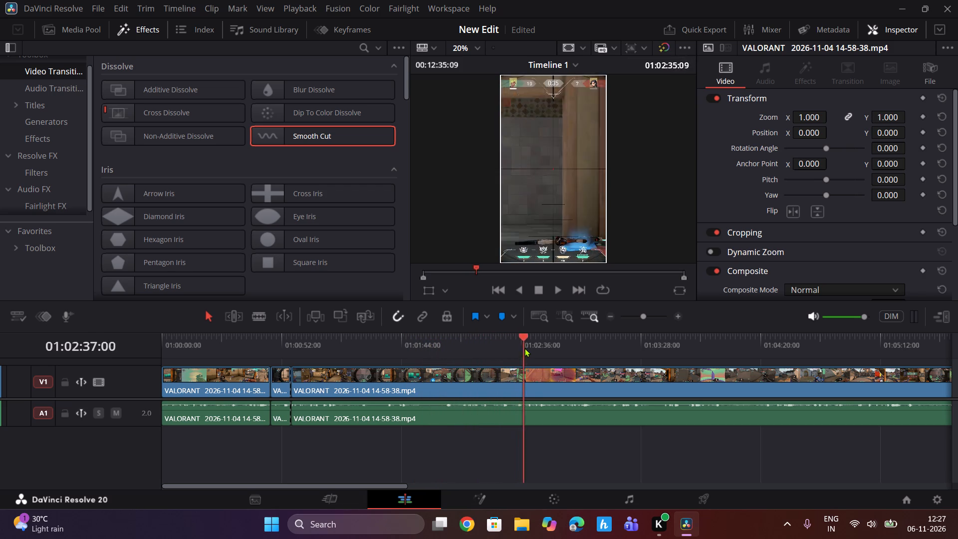
pyautogui.moveTo(525, 348); pyautogui.dragTo(561, 348)
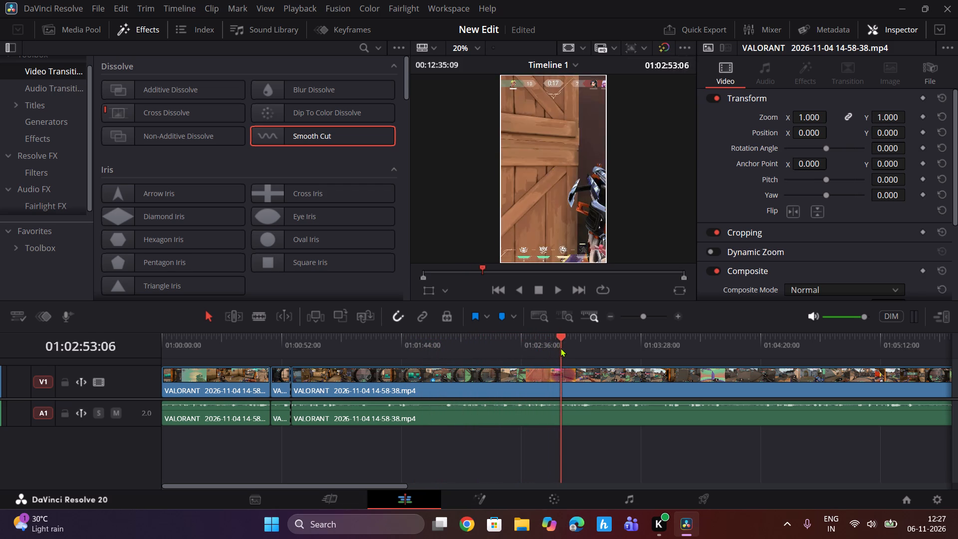
pyautogui.moveTo(561, 348); pyautogui.dragTo(573, 348)
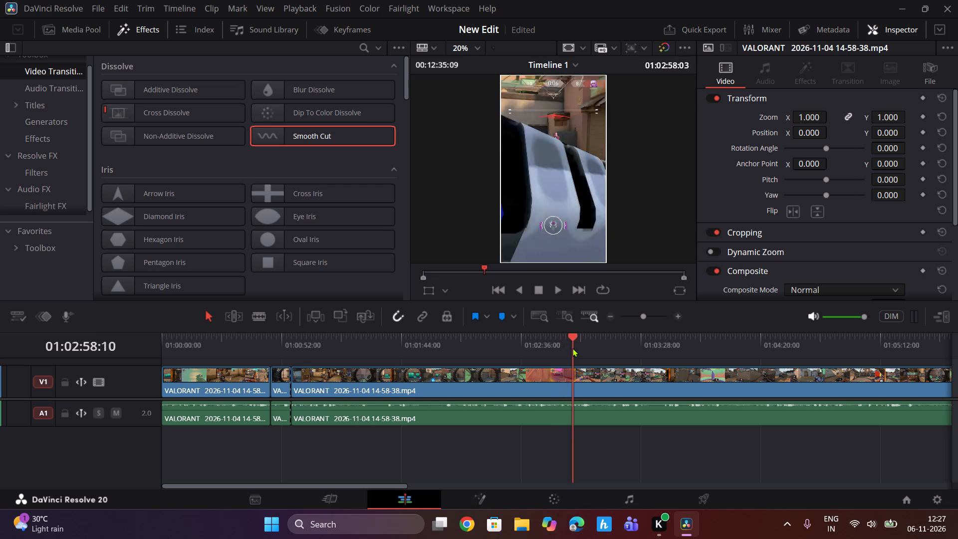
pyautogui.moveTo(573, 348); pyautogui.dragTo(615, 347)
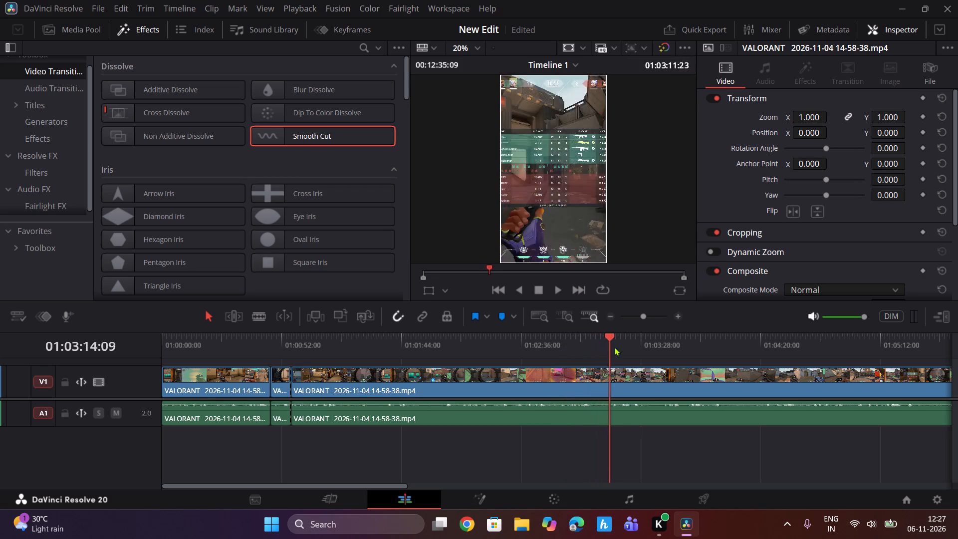
pyautogui.moveTo(615, 347); pyautogui.dragTo(674, 341)
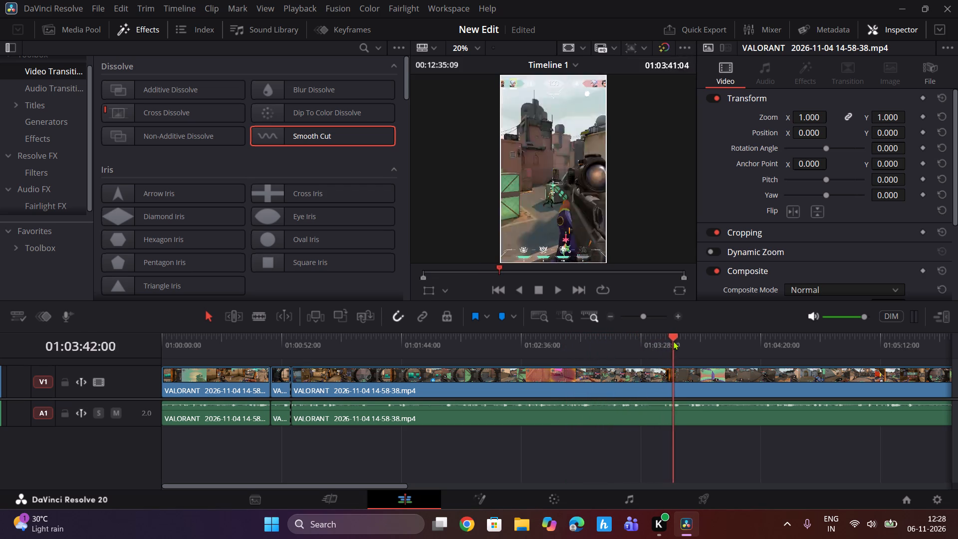
pyautogui.moveTo(674, 341); pyautogui.dragTo(719, 343)
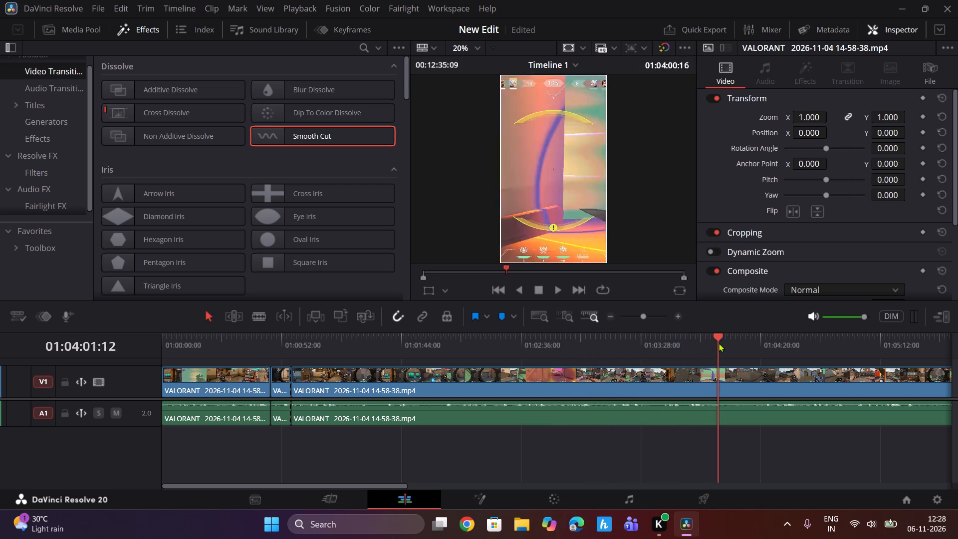
pyautogui.moveTo(719, 343); pyautogui.dragTo(759, 344)
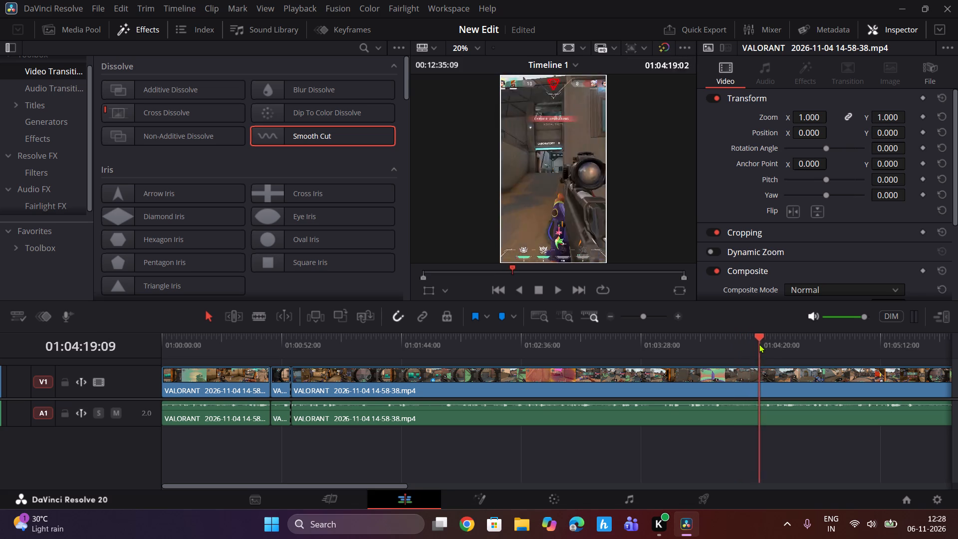
pyautogui.moveTo(759, 344); pyautogui.dragTo(783, 344)
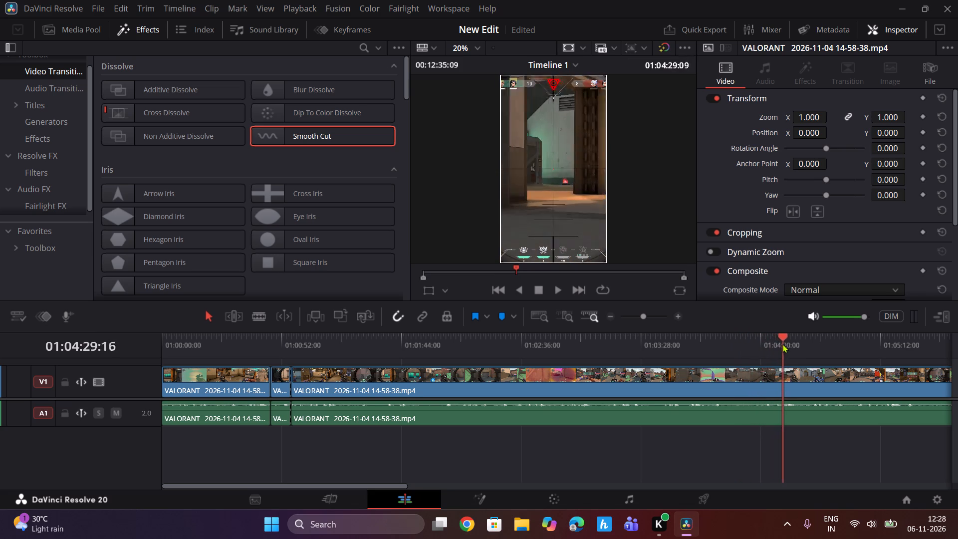
pyautogui.moveTo(783, 344); pyautogui.dragTo(808, 345)
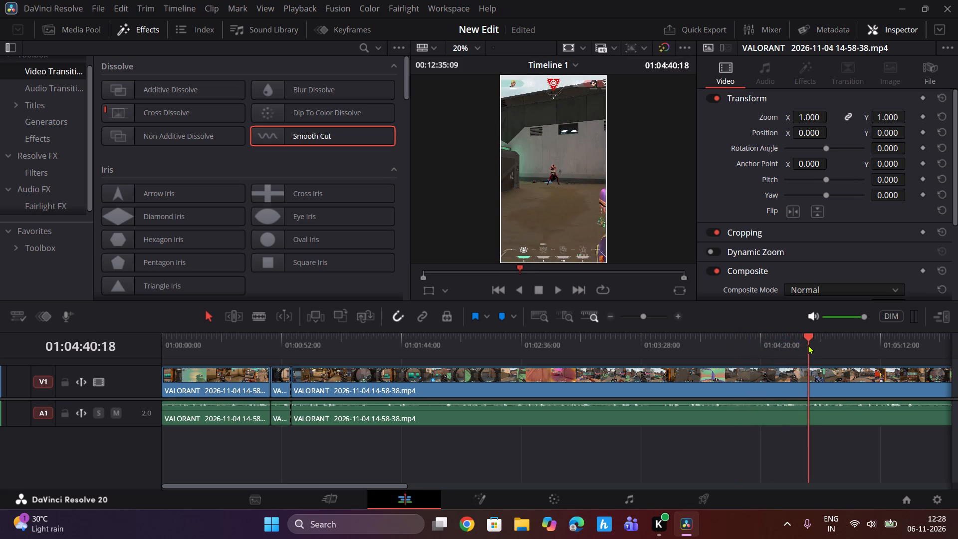
pyautogui.moveTo(808, 345); pyautogui.dragTo(812, 345)
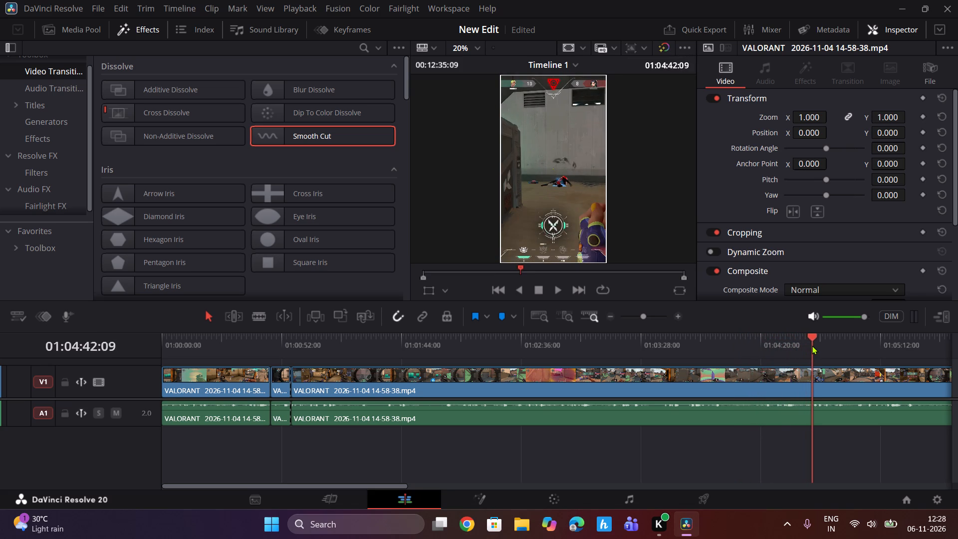
pyautogui.moveTo(812, 345); pyautogui.dragTo(829, 345)
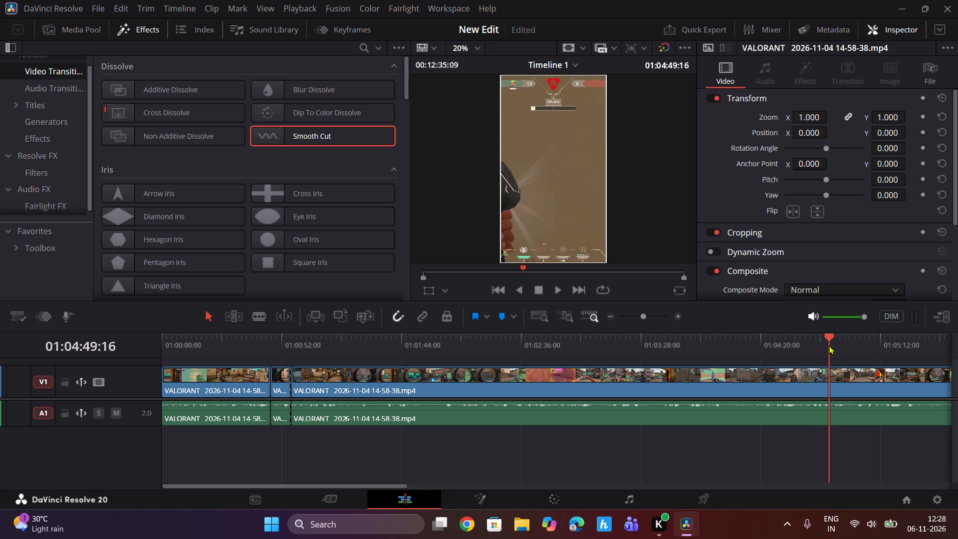
# Split the video and audio of the long clip with the blade at 01:04:14:18, where the spike has just been planted.
pyautogui.moveTo(829, 345); pyautogui.dragTo(804, 345)
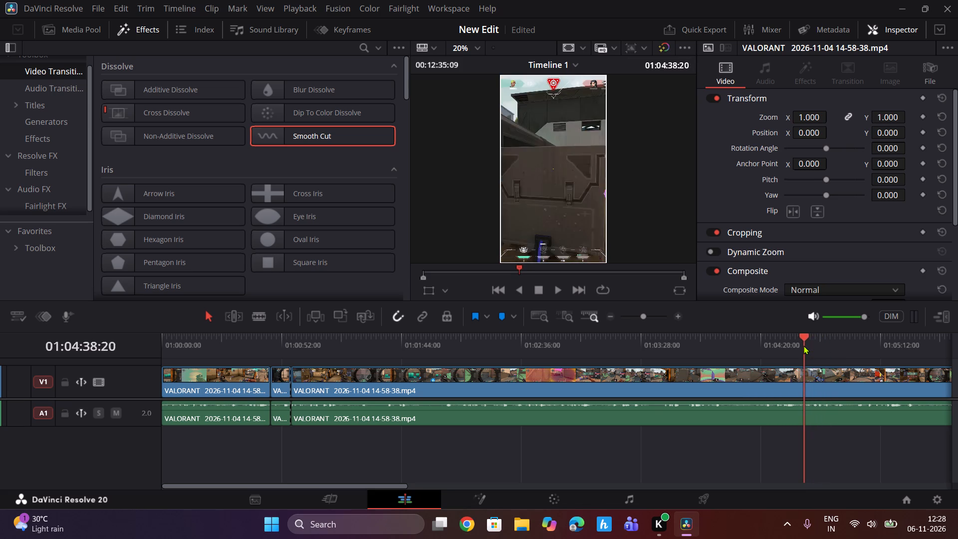
pyautogui.moveTo(804, 345); pyautogui.dragTo(790, 345)
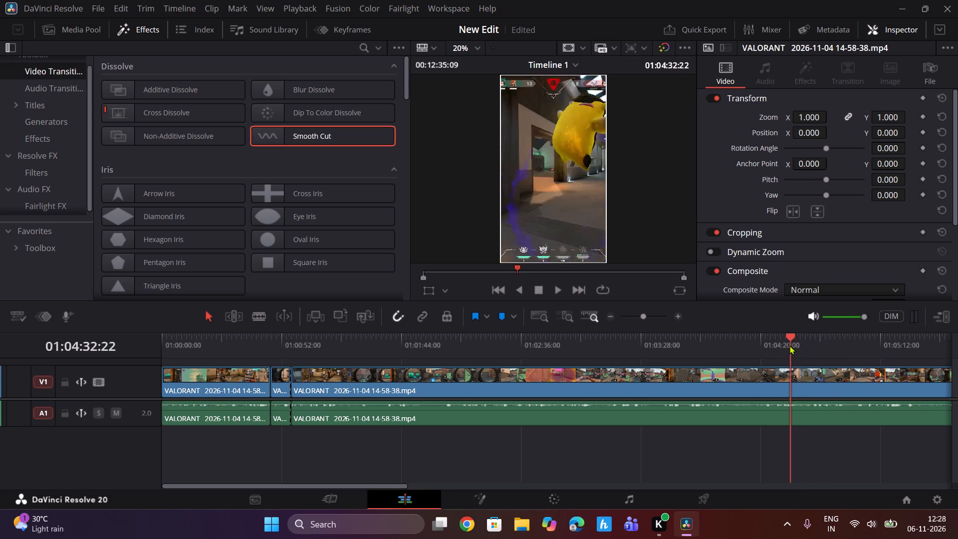
pyautogui.moveTo(790, 345); pyautogui.dragTo(777, 345)
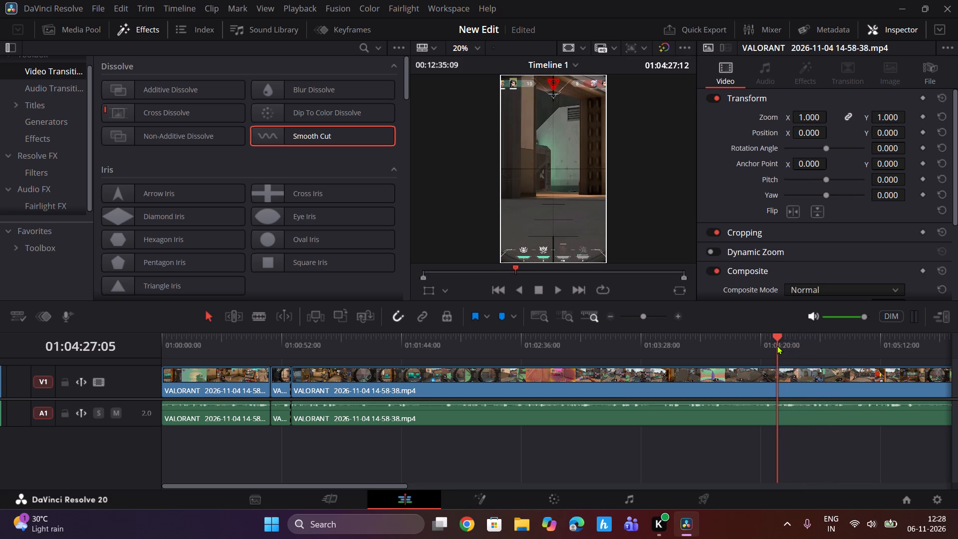
pyautogui.moveTo(777, 345); pyautogui.dragTo(770, 346)
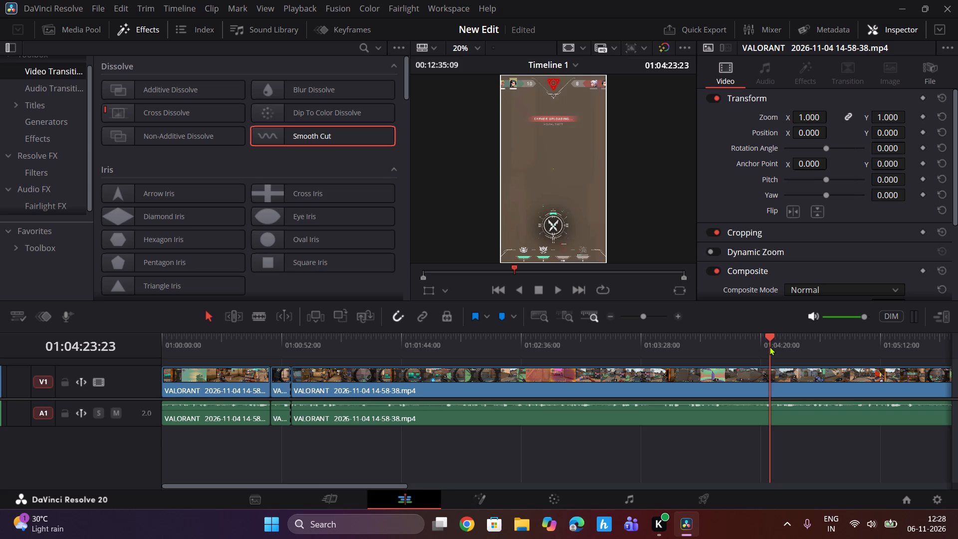
pyautogui.moveTo(770, 346); pyautogui.dragTo(761, 348)
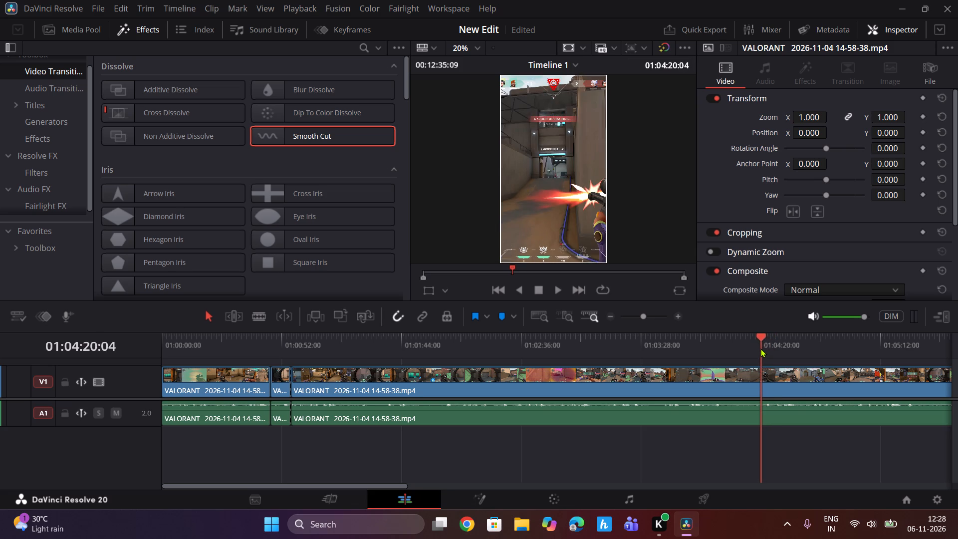
pyautogui.moveTo(761, 348); pyautogui.dragTo(748, 350)
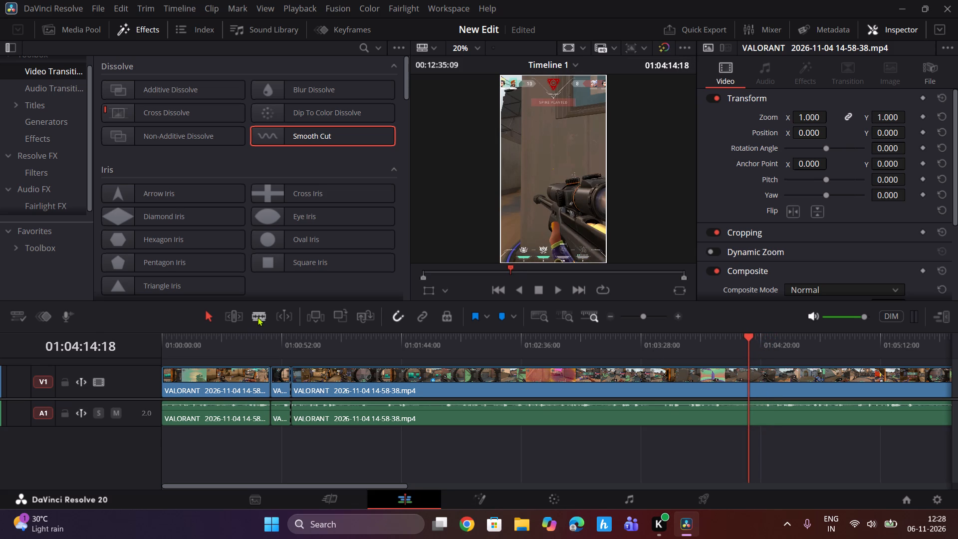
pyautogui.click(258, 317)
pyautogui.click(746, 381)
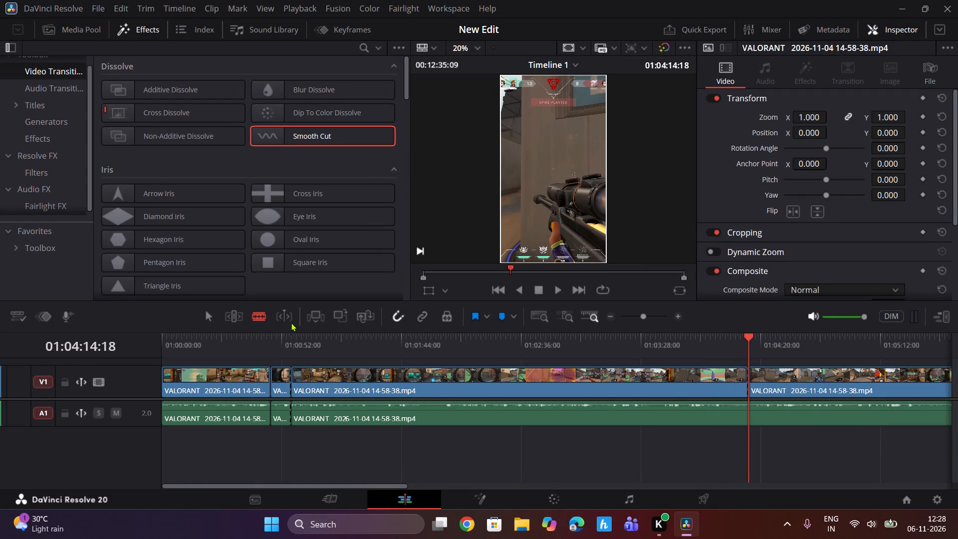
pyautogui.click(749, 409)
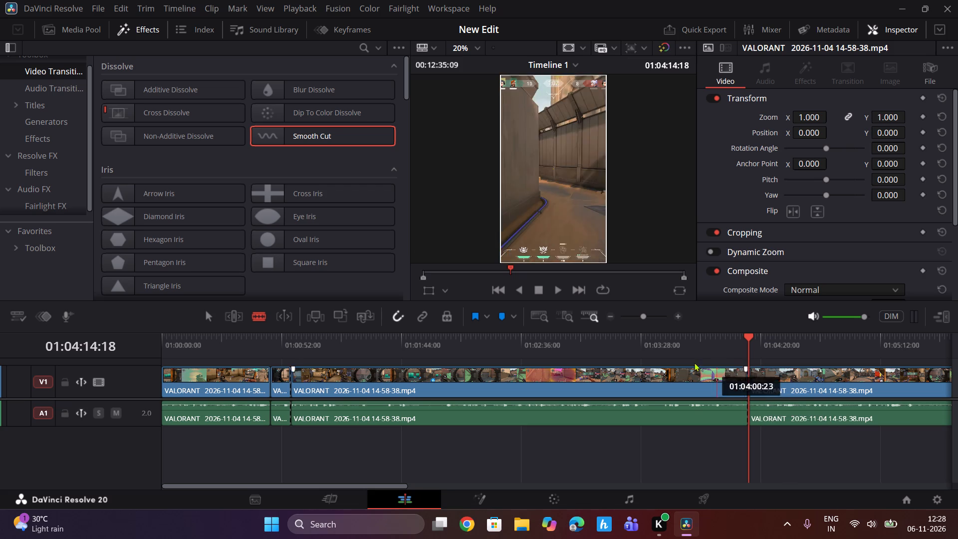
# Delete the video and audio segment between the 01:00:56:07 and 01:04:14:18 cuts, closing the gap.
pyautogui.click(208, 314)
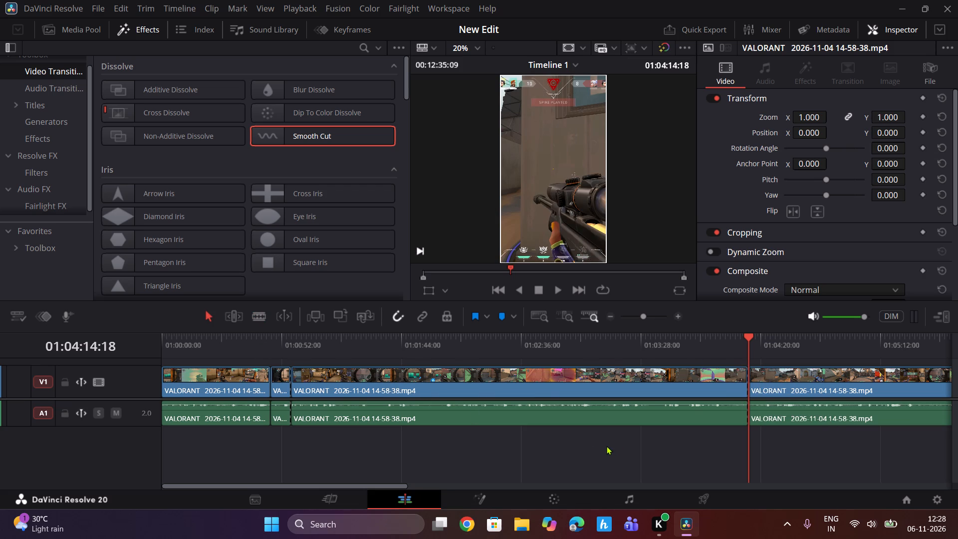
pyautogui.moveTo(570, 449); pyautogui.dragTo(593, 354)
pyautogui.press('Delete')
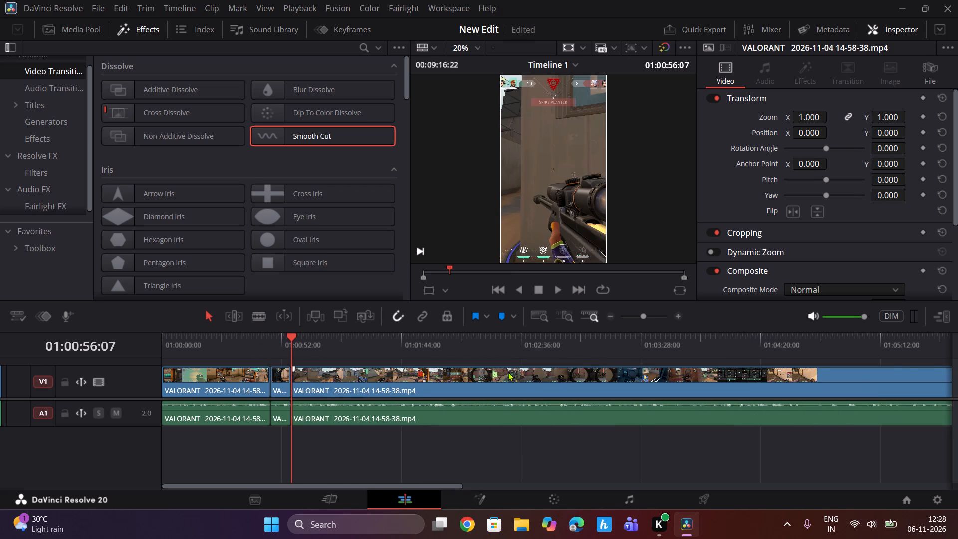
# Split the video and audio of the long remaining clip with the blade at 01:01:33:22, after the post-plant fight.
pyautogui.moveTo(290, 342); pyautogui.dragTo(296, 342)
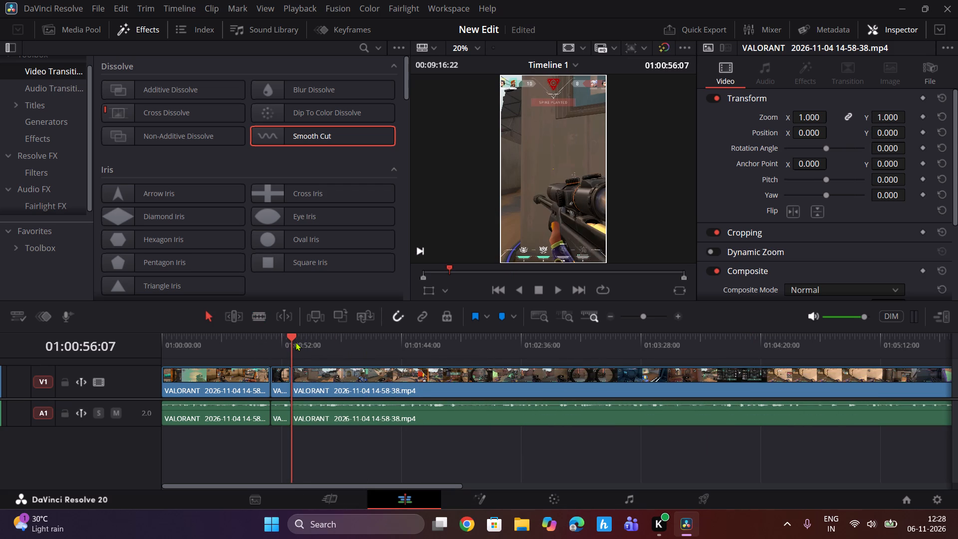
pyautogui.moveTo(296, 342); pyautogui.dragTo(324, 342)
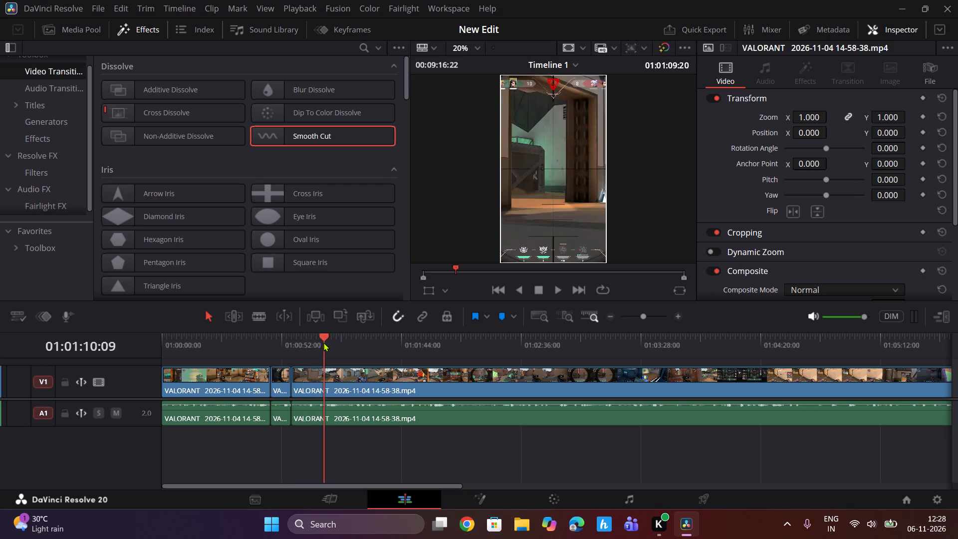
pyautogui.moveTo(324, 342); pyautogui.dragTo(351, 349)
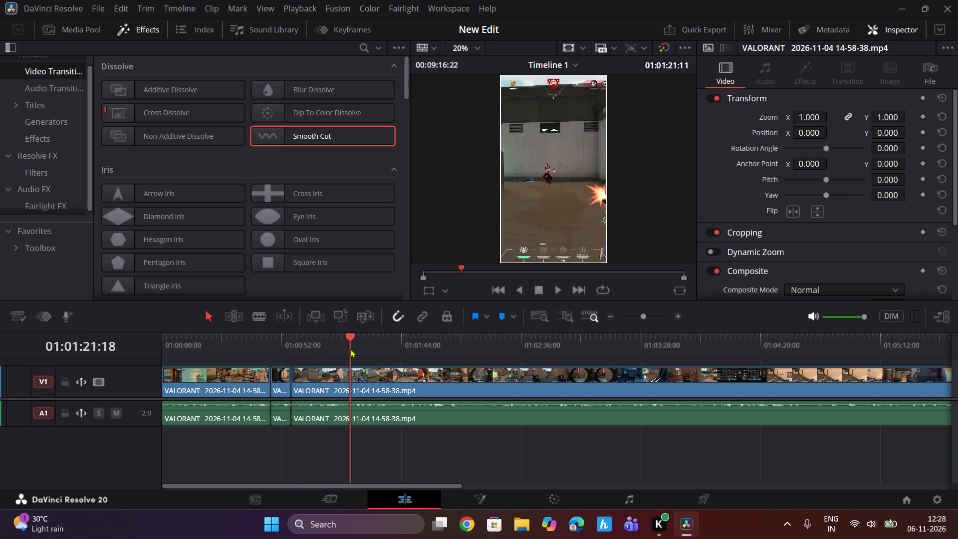
pyautogui.moveTo(351, 349); pyautogui.dragTo(370, 352)
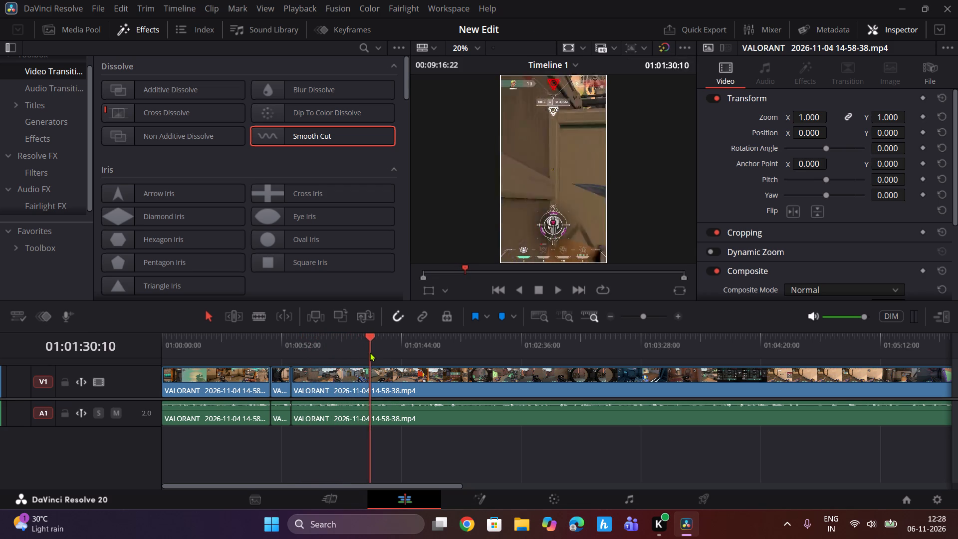
pyautogui.moveTo(370, 352); pyautogui.dragTo(378, 353)
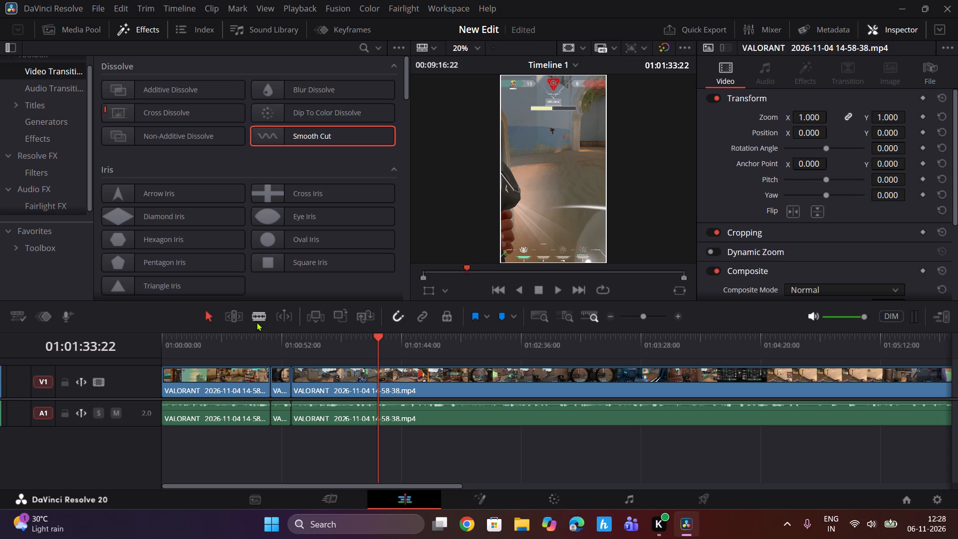
pyautogui.click(257, 322)
pyautogui.click(379, 381)
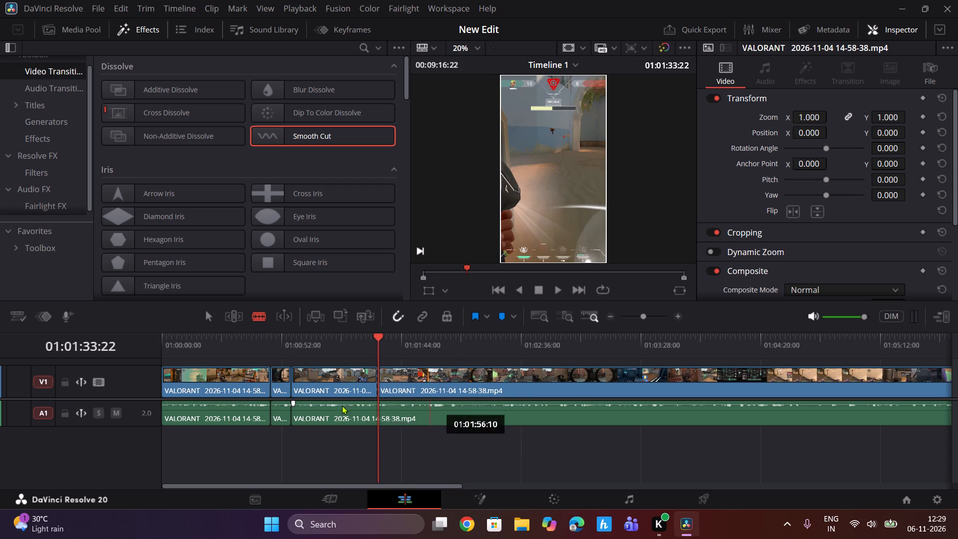
pyautogui.click(379, 409)
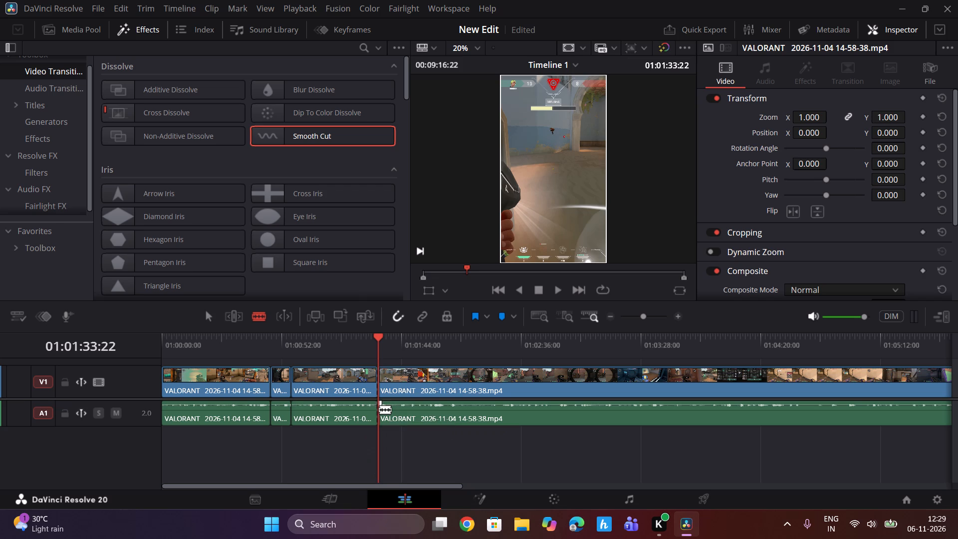
pyautogui.click(379, 341)
# Delete the video and audio of the long remaining clip after the 01:01:33:22 cut.
pyautogui.moveTo(462, 431); pyautogui.dragTo(494, 371)
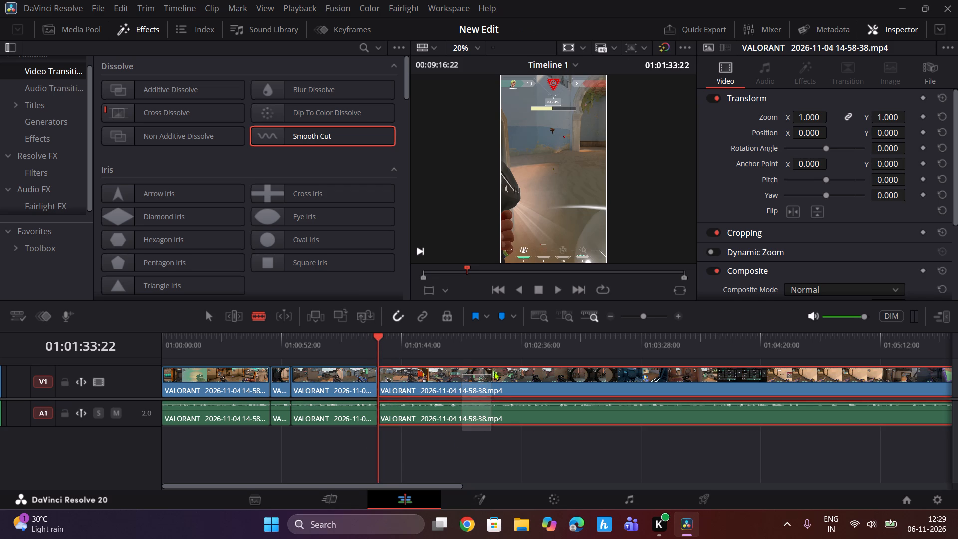
pyautogui.moveTo(494, 371); pyautogui.dragTo(495, 370)
pyautogui.press('Delete')
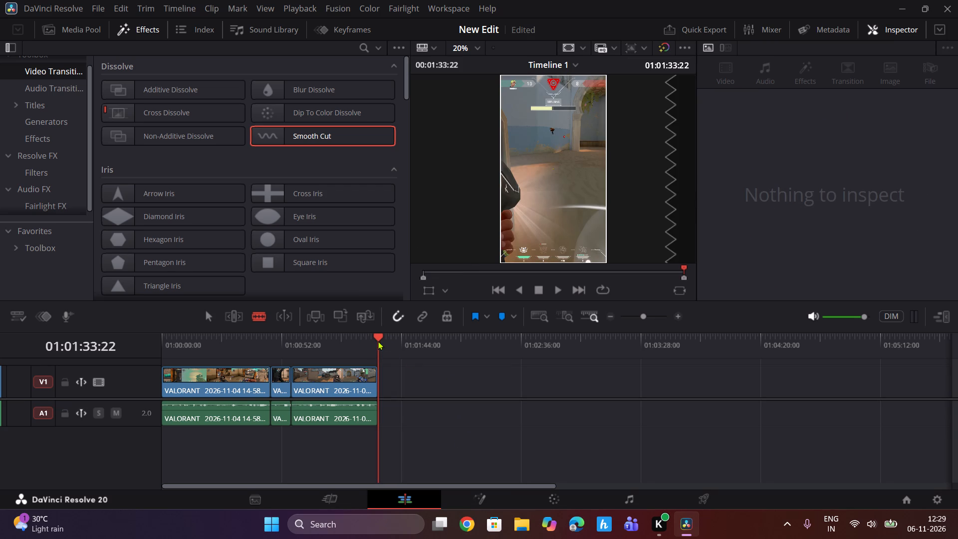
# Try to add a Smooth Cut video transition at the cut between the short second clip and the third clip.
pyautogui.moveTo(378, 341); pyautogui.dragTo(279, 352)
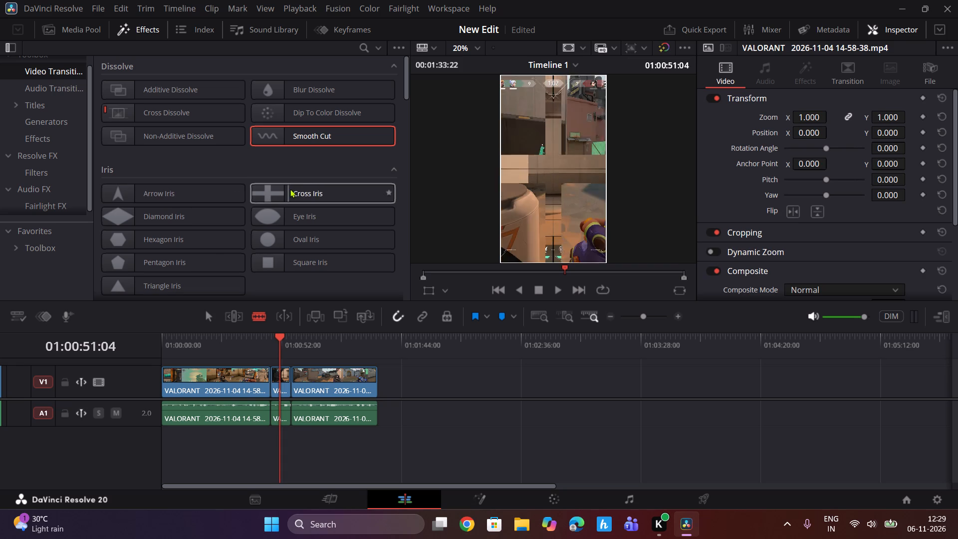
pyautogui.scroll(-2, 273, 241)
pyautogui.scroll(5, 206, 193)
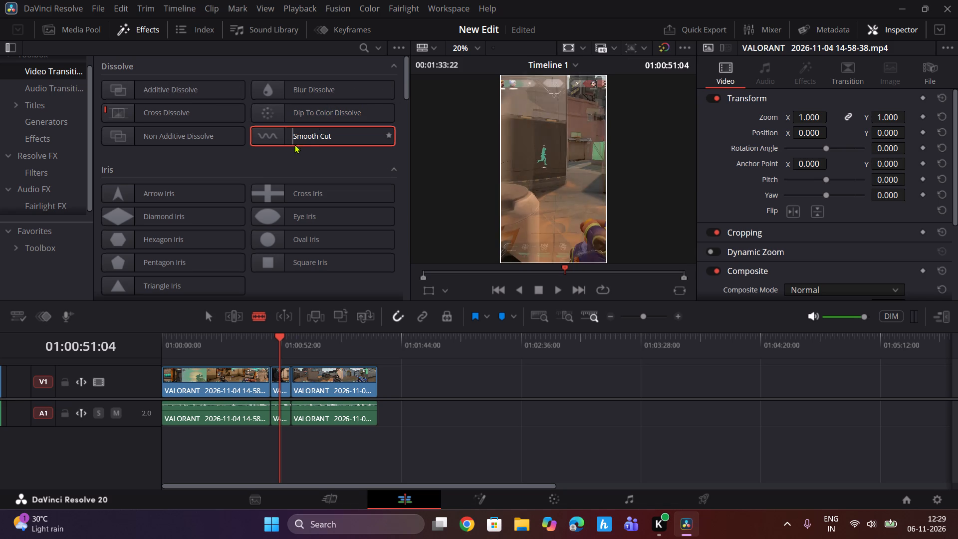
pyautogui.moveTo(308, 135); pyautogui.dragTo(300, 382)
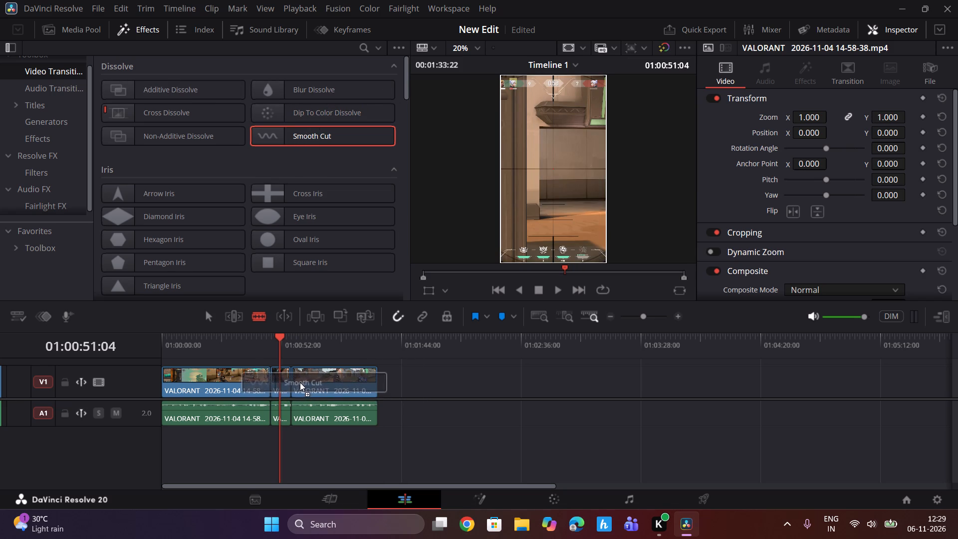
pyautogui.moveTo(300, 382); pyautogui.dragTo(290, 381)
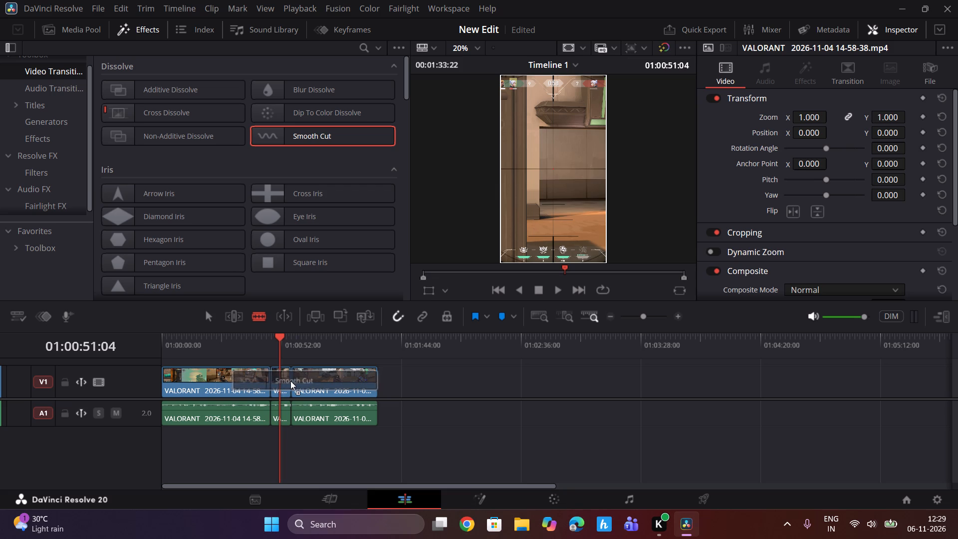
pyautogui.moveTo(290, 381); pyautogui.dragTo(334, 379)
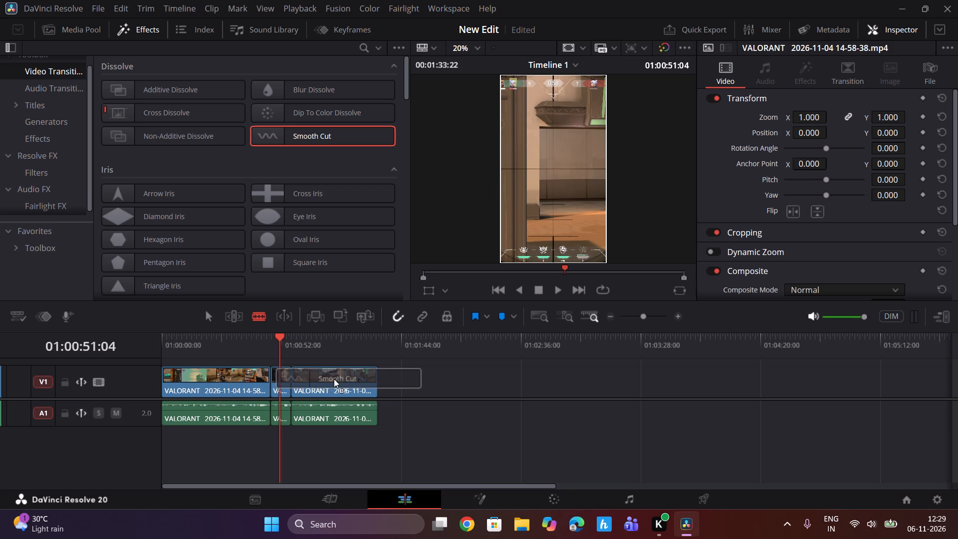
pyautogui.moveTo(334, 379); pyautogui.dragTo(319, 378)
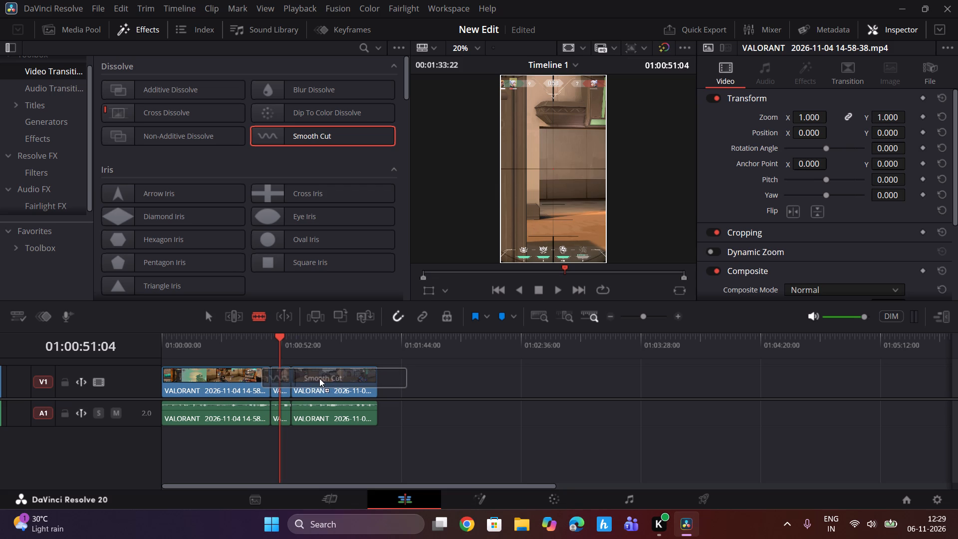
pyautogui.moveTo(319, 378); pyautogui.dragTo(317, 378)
# Play back the timeline from about 01:00:46:18 to review the cut between the first and second clips.
pyautogui.moveTo(276, 338); pyautogui.dragTo(266, 345)
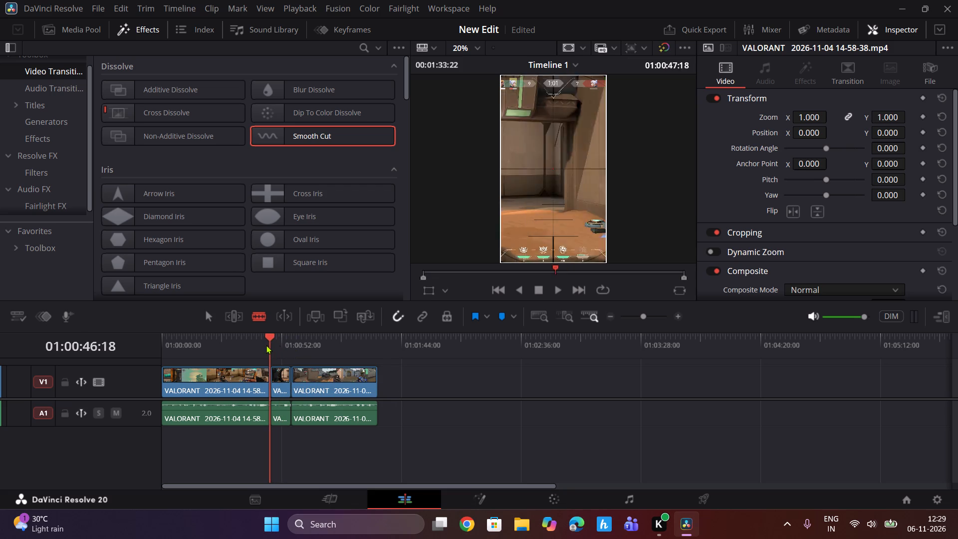
pyautogui.moveTo(266, 345); pyautogui.dragTo(266, 345)
pyautogui.press('space')
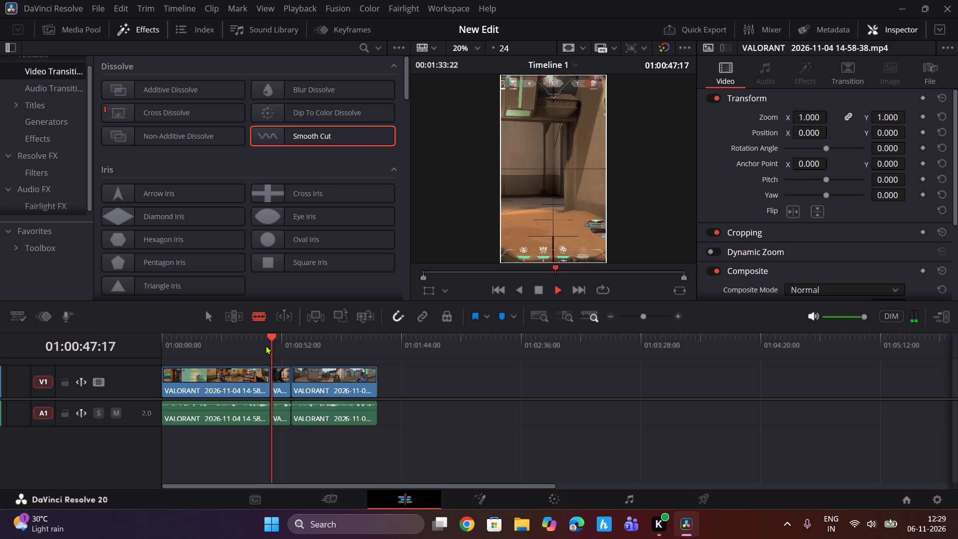
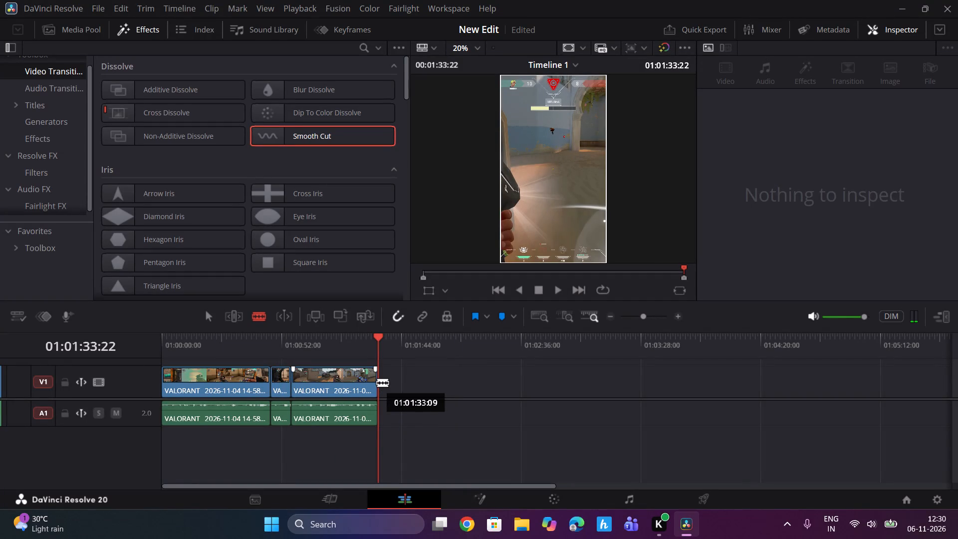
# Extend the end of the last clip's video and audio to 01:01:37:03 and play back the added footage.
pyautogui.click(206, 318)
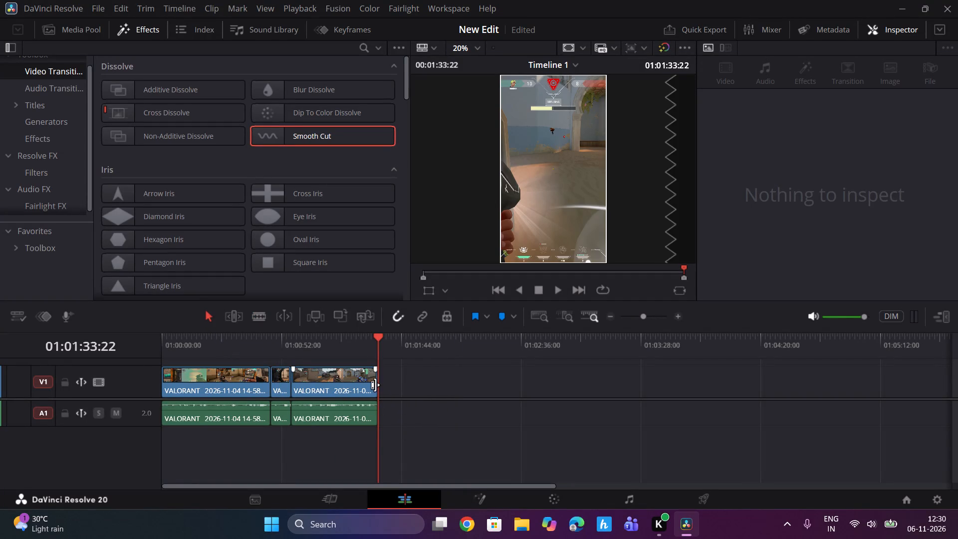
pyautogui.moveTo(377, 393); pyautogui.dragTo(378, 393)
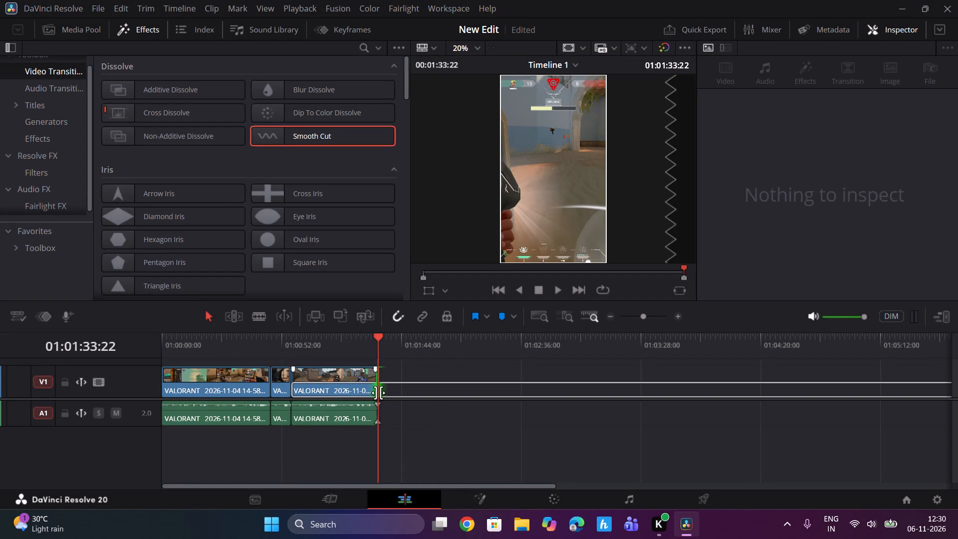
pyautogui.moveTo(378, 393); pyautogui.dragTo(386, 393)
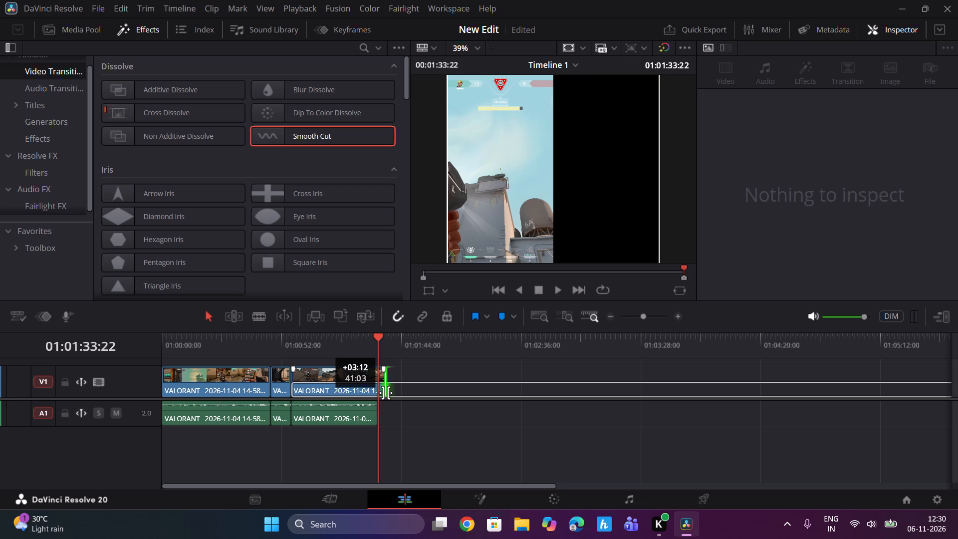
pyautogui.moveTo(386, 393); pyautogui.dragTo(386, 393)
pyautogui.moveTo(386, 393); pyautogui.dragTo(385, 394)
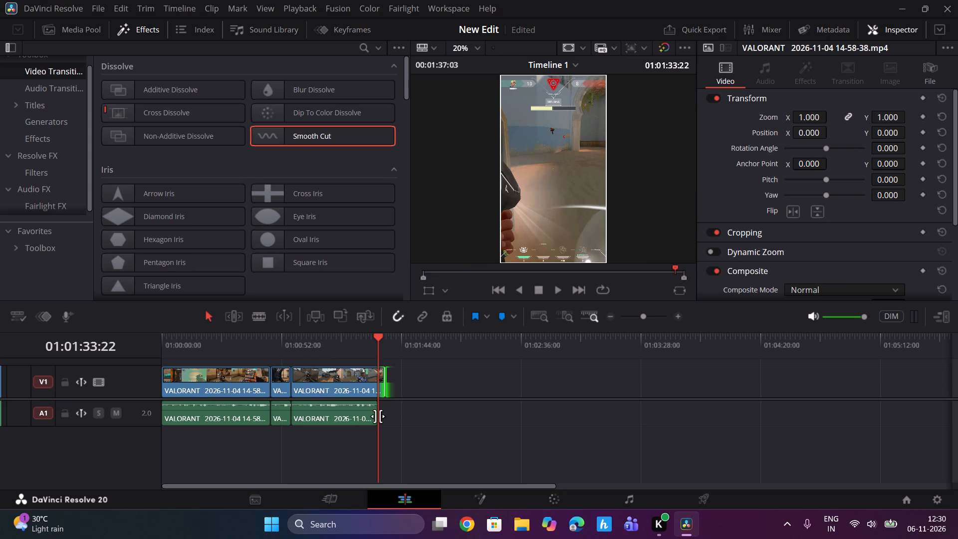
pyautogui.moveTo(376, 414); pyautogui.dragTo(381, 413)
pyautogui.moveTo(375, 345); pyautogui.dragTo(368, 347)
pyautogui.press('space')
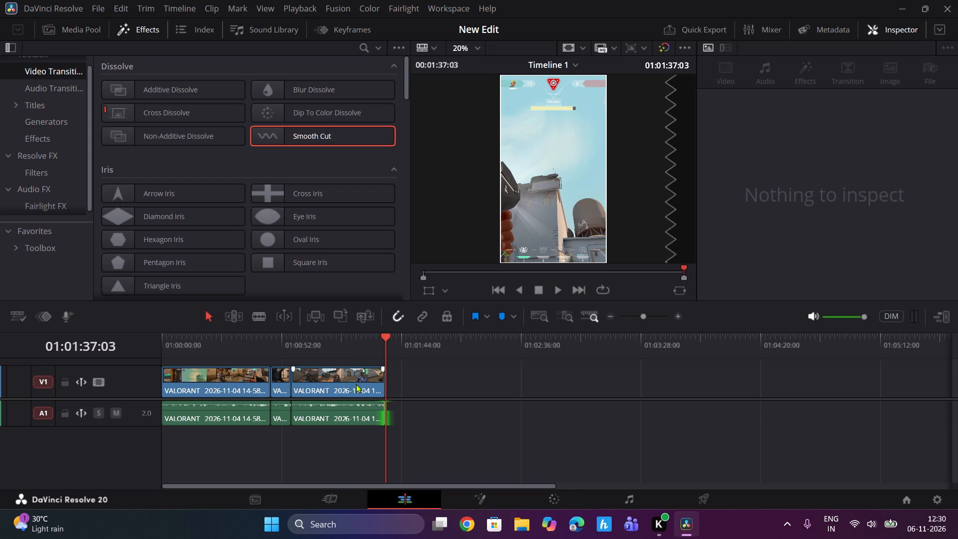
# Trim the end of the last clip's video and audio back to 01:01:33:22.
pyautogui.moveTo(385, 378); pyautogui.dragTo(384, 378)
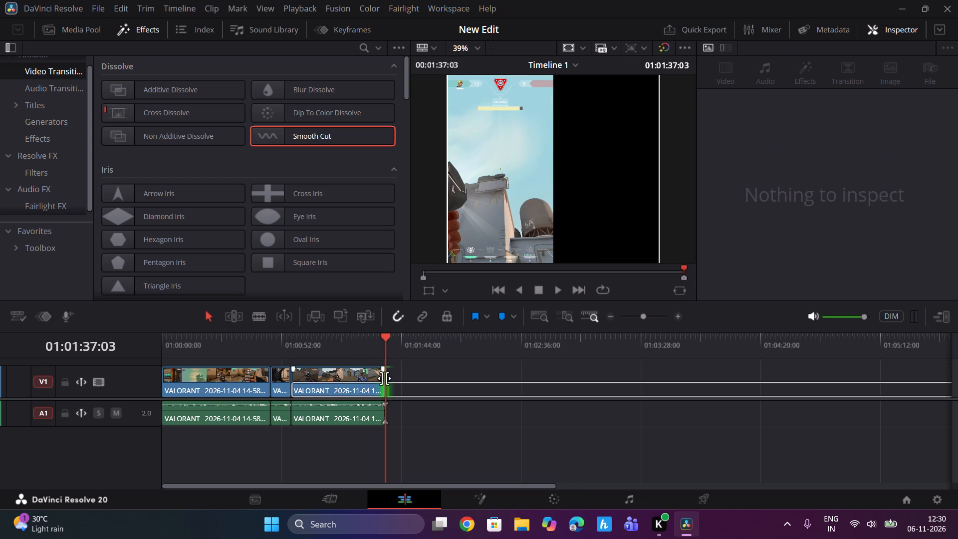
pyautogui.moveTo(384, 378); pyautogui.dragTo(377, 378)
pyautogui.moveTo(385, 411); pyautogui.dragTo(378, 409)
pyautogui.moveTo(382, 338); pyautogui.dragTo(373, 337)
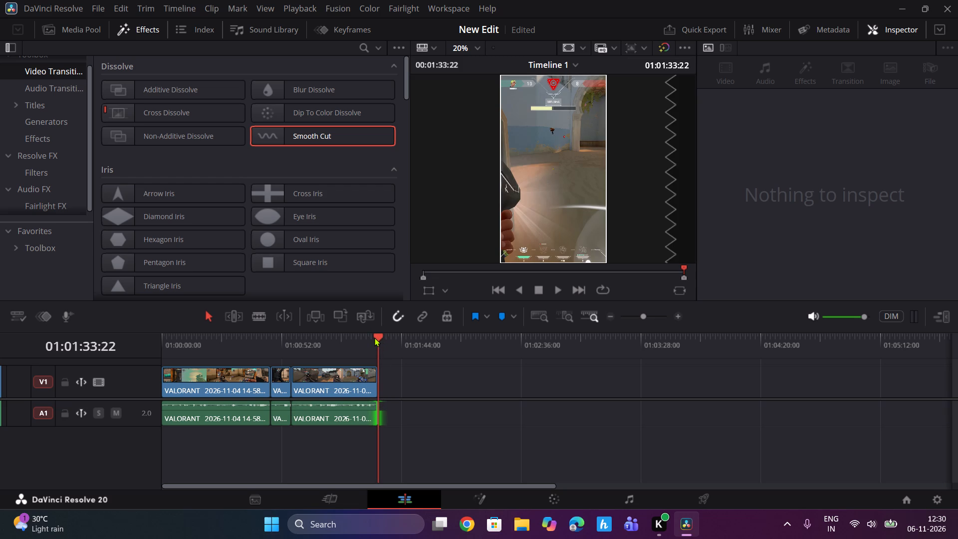
# Delete the short second clip starting at about 01:00:47, with its audio, and close the gap it leaves.
pyautogui.moveTo(376, 336); pyautogui.dragTo(272, 355)
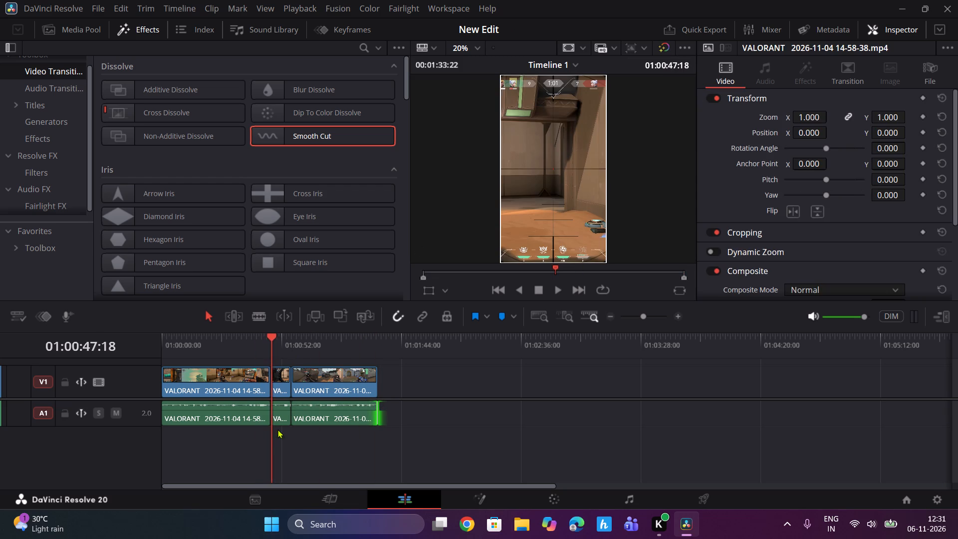
pyautogui.moveTo(274, 434); pyautogui.dragTo(280, 378)
pyautogui.moveTo(279, 444); pyautogui.dragTo(279, 378)
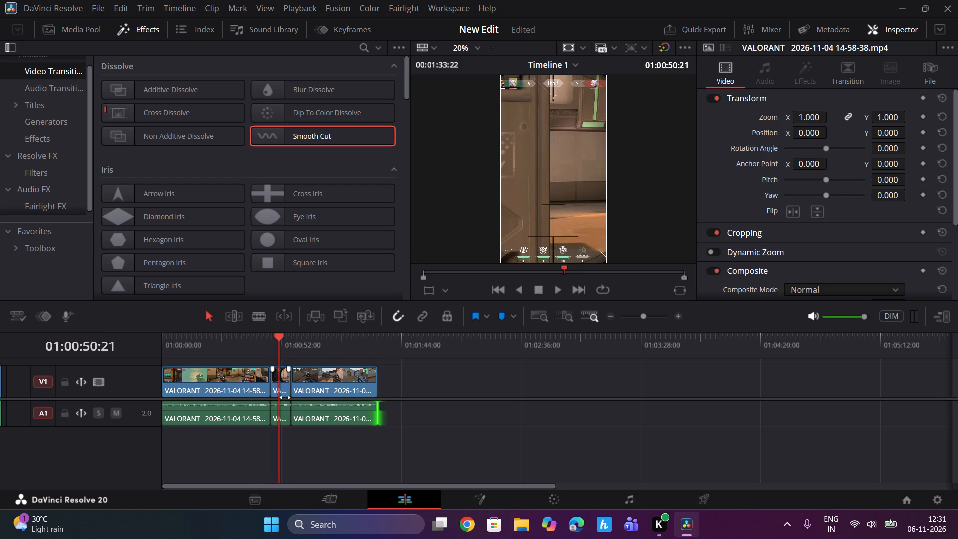
pyautogui.moveTo(278, 452); pyautogui.dragTo(280, 390)
pyautogui.click(262, 450)
pyautogui.moveTo(267, 445); pyautogui.dragTo(270, 392)
pyautogui.click(289, 437)
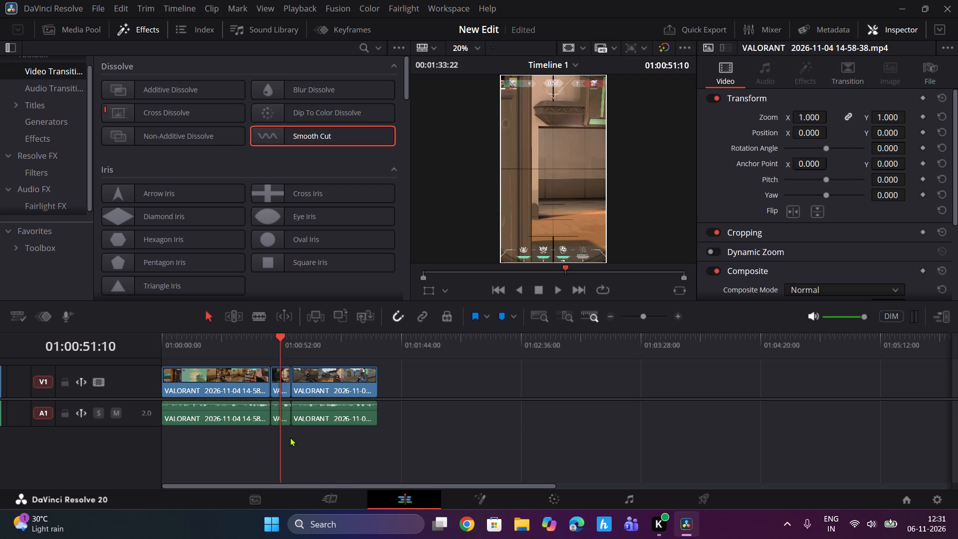
pyautogui.moveTo(290, 437); pyautogui.dragTo(284, 402)
pyautogui.moveTo(277, 440); pyautogui.dragTo(280, 388)
pyautogui.moveTo(273, 350); pyautogui.dragTo(286, 378)
pyautogui.moveTo(270, 349); pyautogui.dragTo(276, 359)
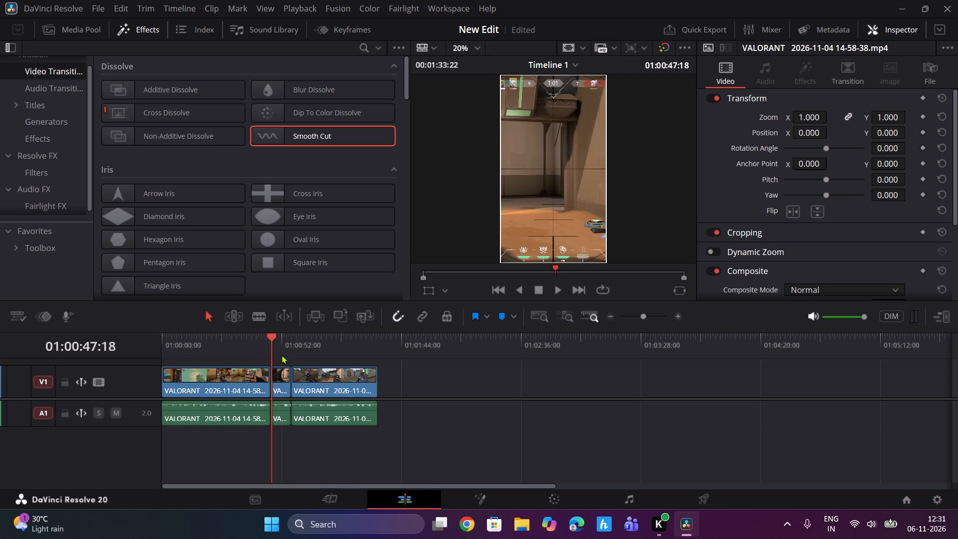
pyautogui.moveTo(272, 346); pyautogui.dragTo(174, 336)
pyautogui.moveTo(276, 354); pyautogui.dragTo(281, 369)
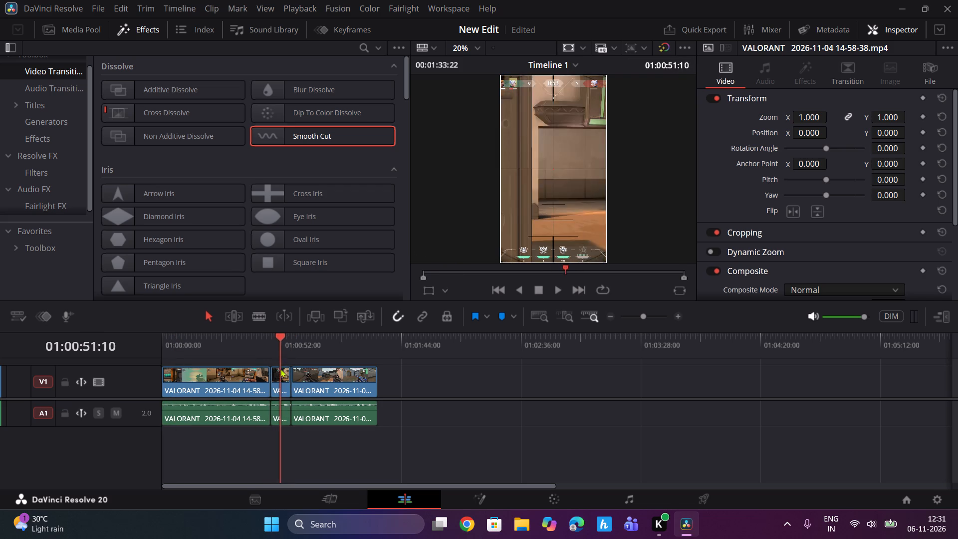
pyautogui.moveTo(281, 369); pyautogui.dragTo(278, 408)
pyautogui.click(281, 415)
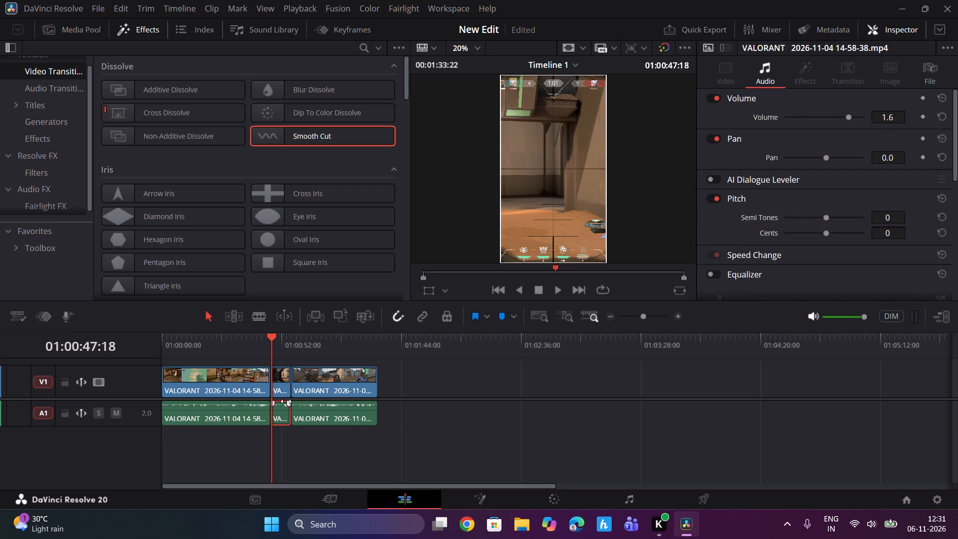
pyautogui.click(289, 381)
pyautogui.click(282, 381)
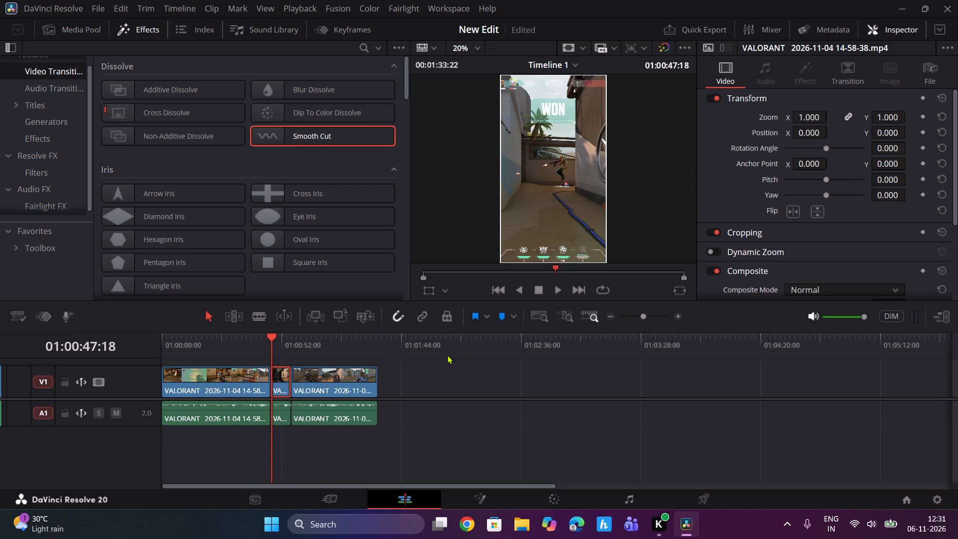
pyautogui.press('Delete')
# Add a Blur Dissolve video transition at the cut between the two remaining clips, near 01:00:47:06.
pyautogui.moveTo(268, 340); pyautogui.dragTo(248, 352)
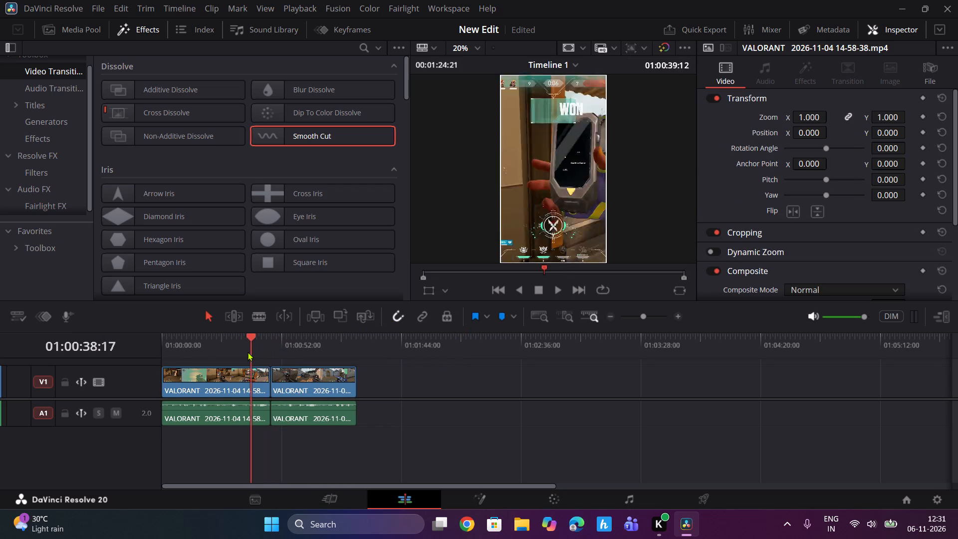
pyautogui.moveTo(248, 352); pyautogui.dragTo(272, 362)
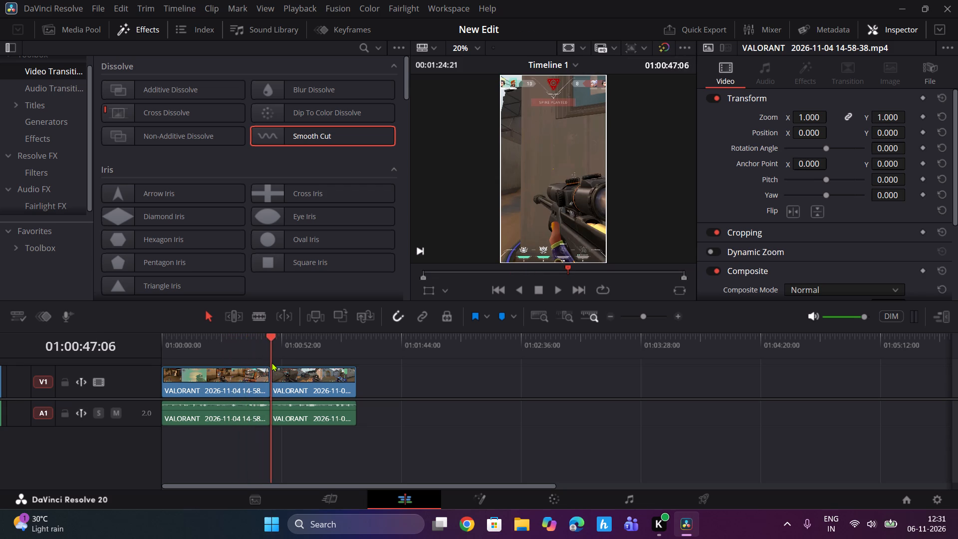
pyautogui.moveTo(272, 362); pyautogui.dragTo(272, 362)
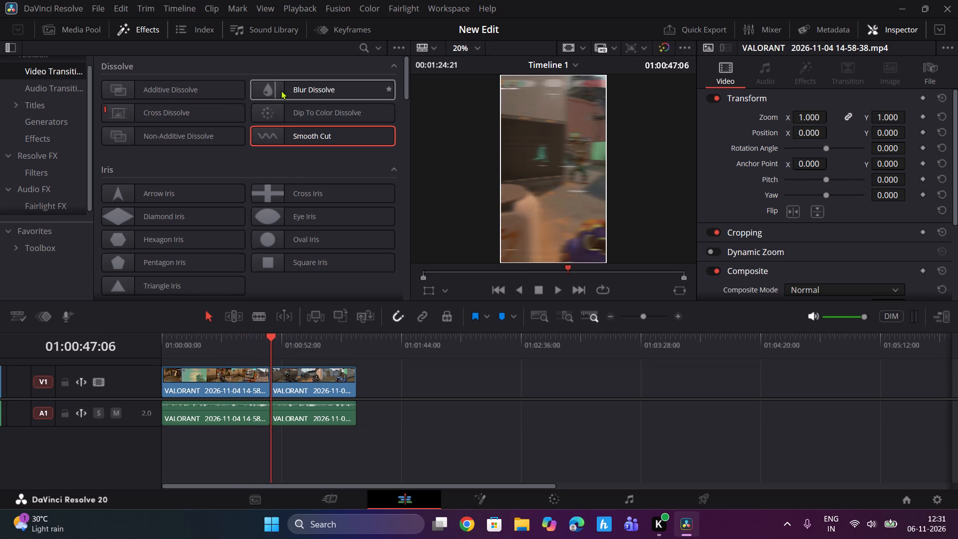
pyautogui.moveTo(288, 90); pyautogui.dragTo(274, 387)
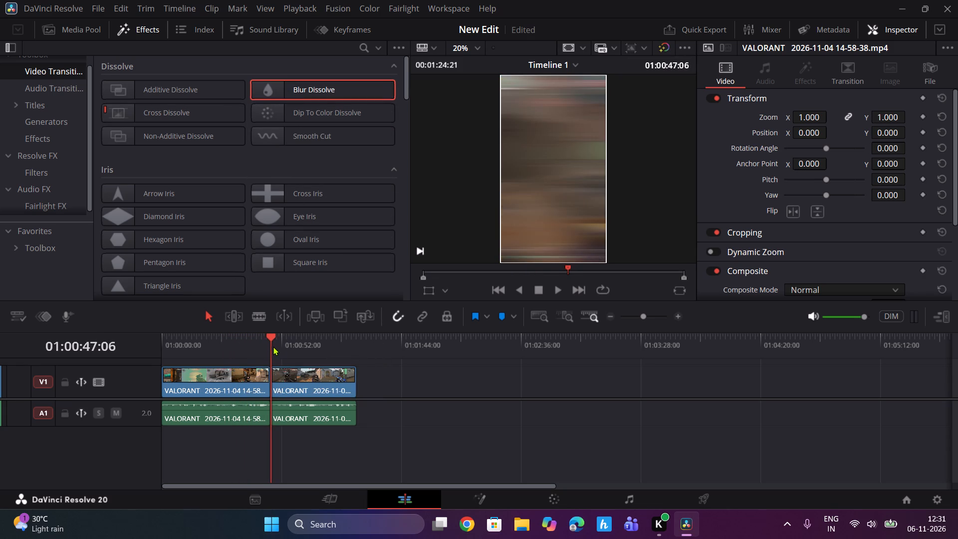
# Play back the timeline from shortly before the cut to its end, looking over the clip's video properties meanwhile.
pyautogui.moveTo(270, 340); pyautogui.dragTo(246, 347)
pyautogui.press('space')
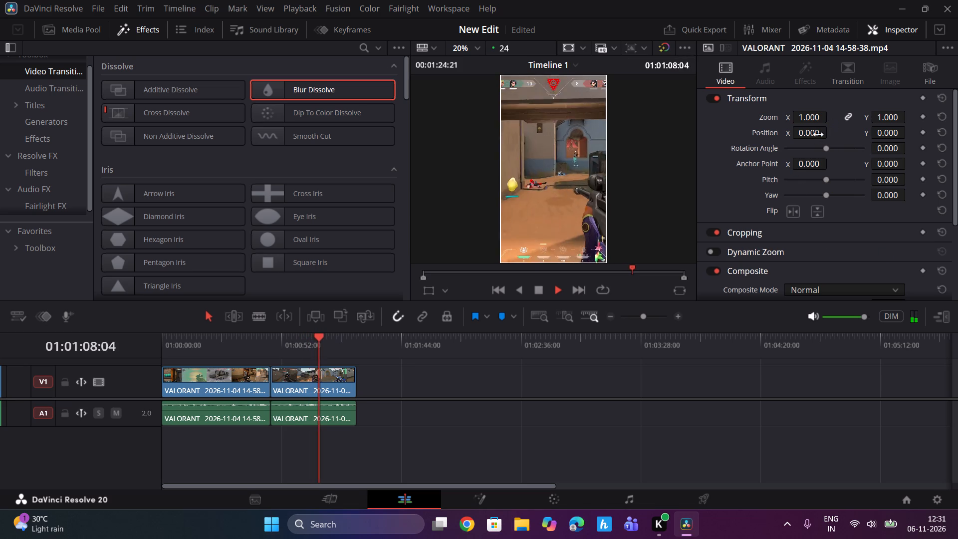
pyautogui.scroll(-2, 812, 161)
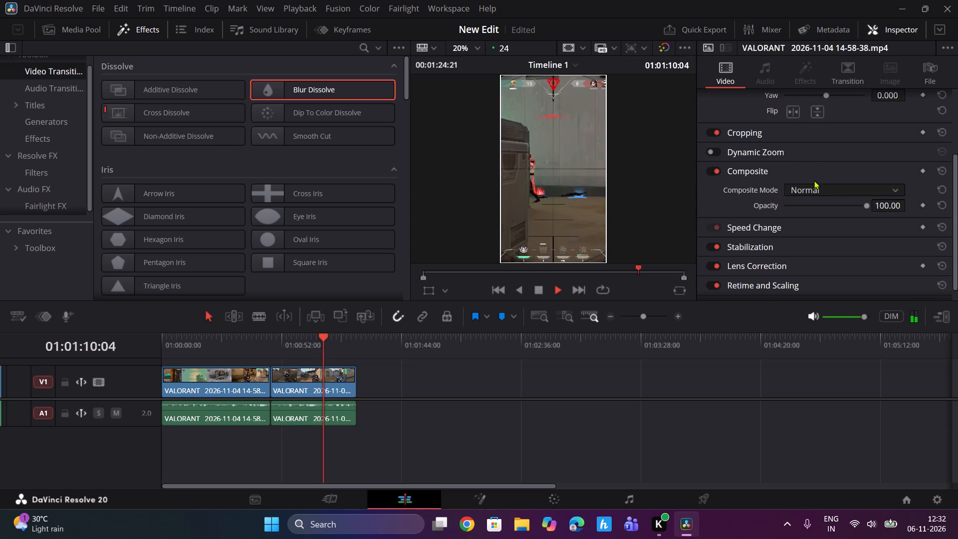
pyautogui.scroll(-4, 836, 218)
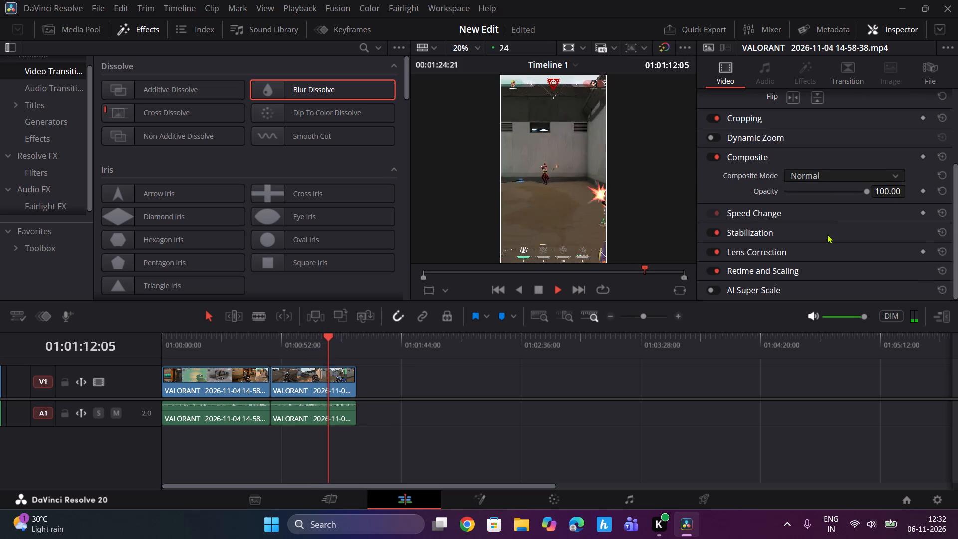
pyautogui.scroll(-1, 782, 285)
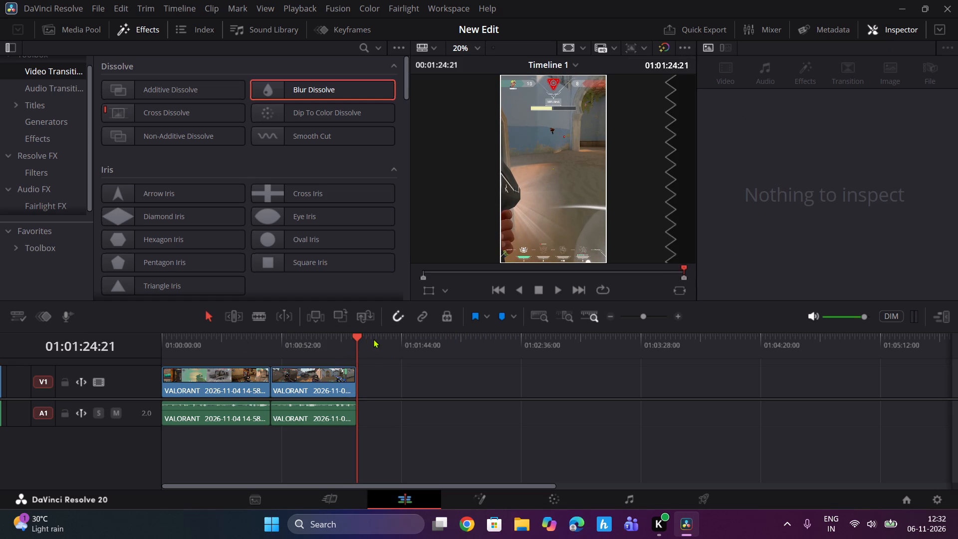
# Browse the subtitle titles, generators, Fusion effects and Resolve FX filters, previewing some of them on the gameplay footage.
pyautogui.moveTo(354, 338); pyautogui.dragTo(111, 361)
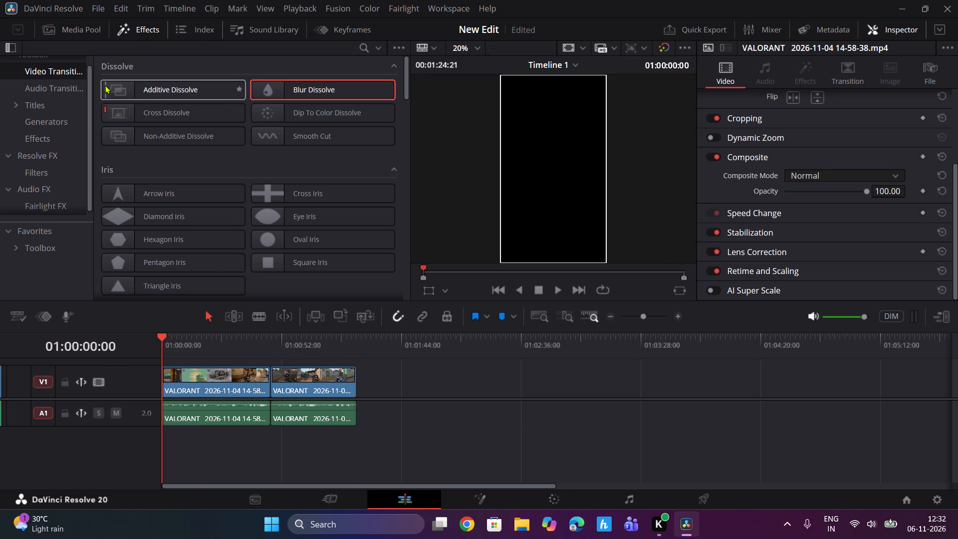
pyautogui.scroll(2, 43, 87)
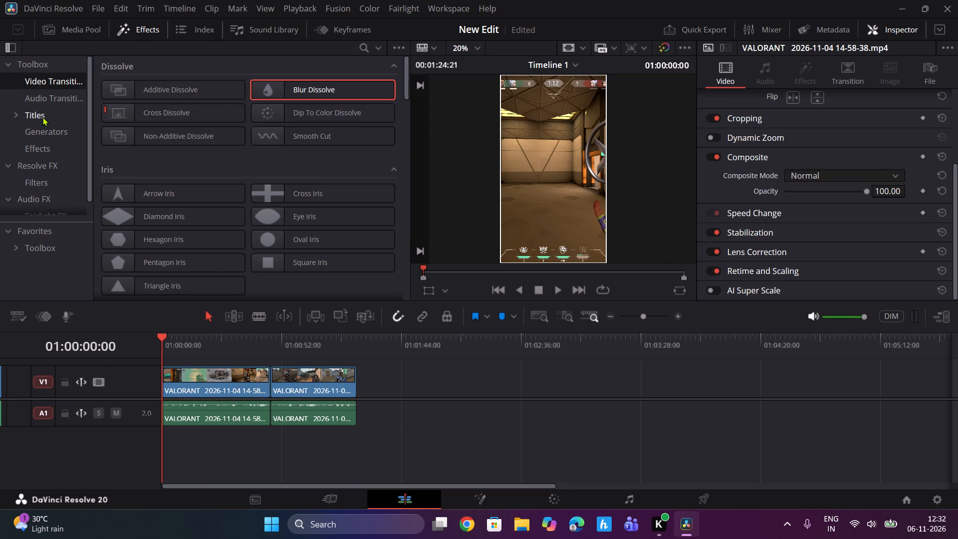
pyautogui.click(15, 115)
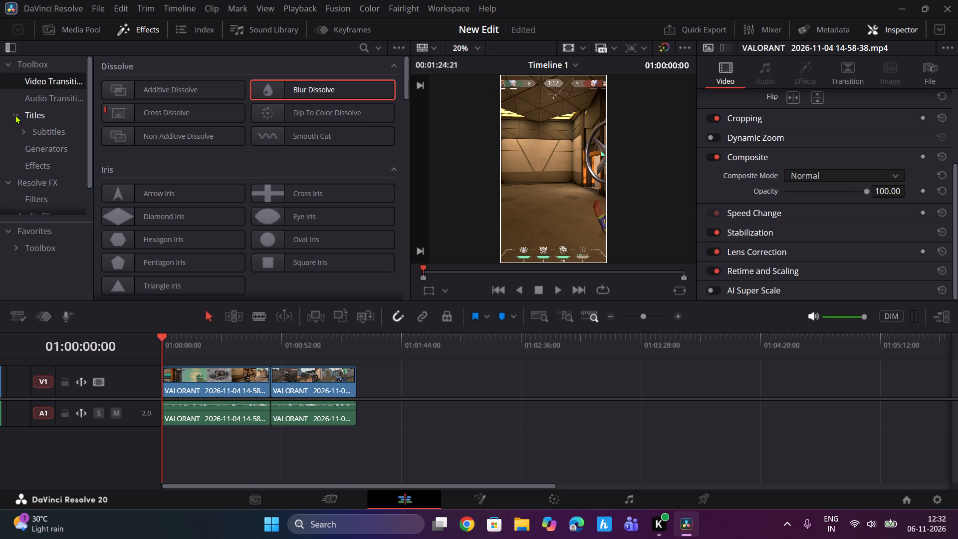
pyautogui.click(27, 131)
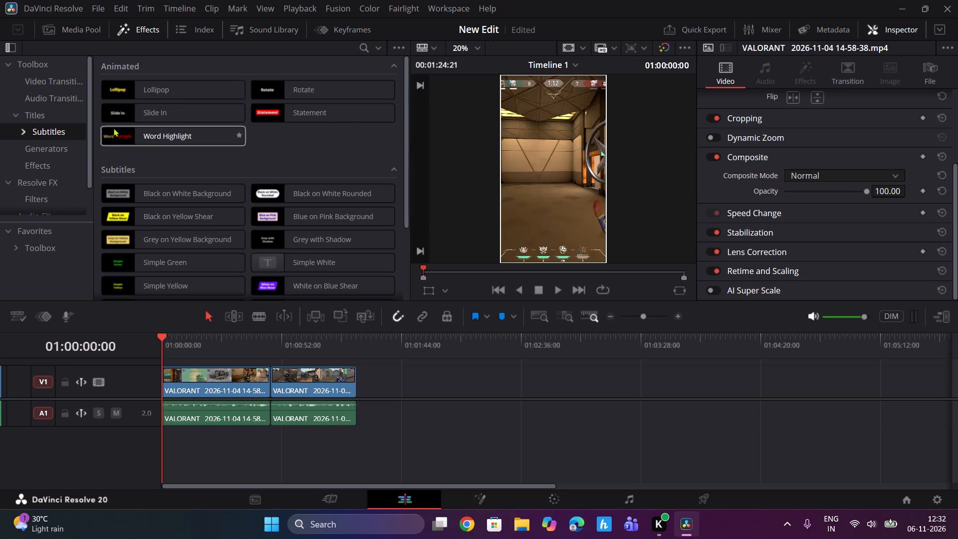
pyautogui.moveTo(161, 341); pyautogui.dragTo(208, 347)
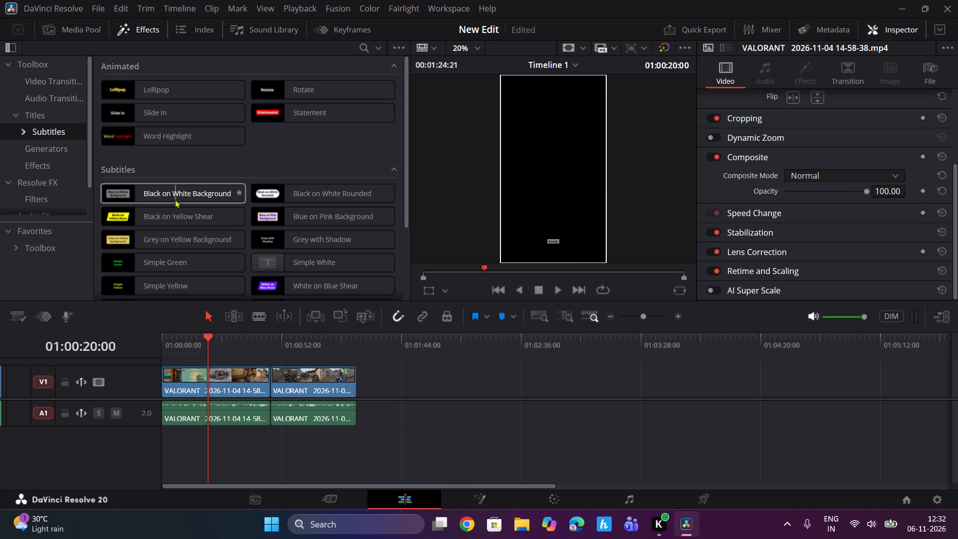
pyautogui.click(51, 156)
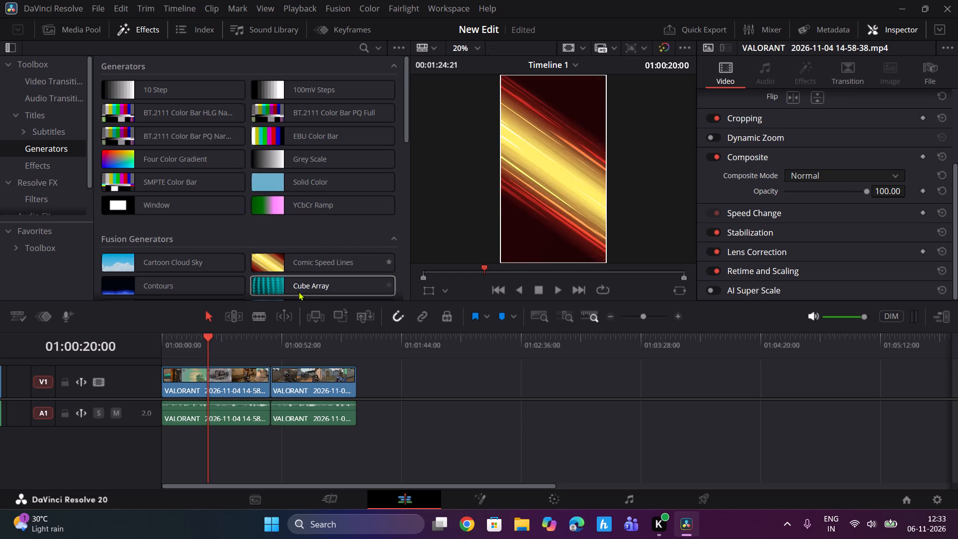
pyautogui.scroll(-2, 293, 255)
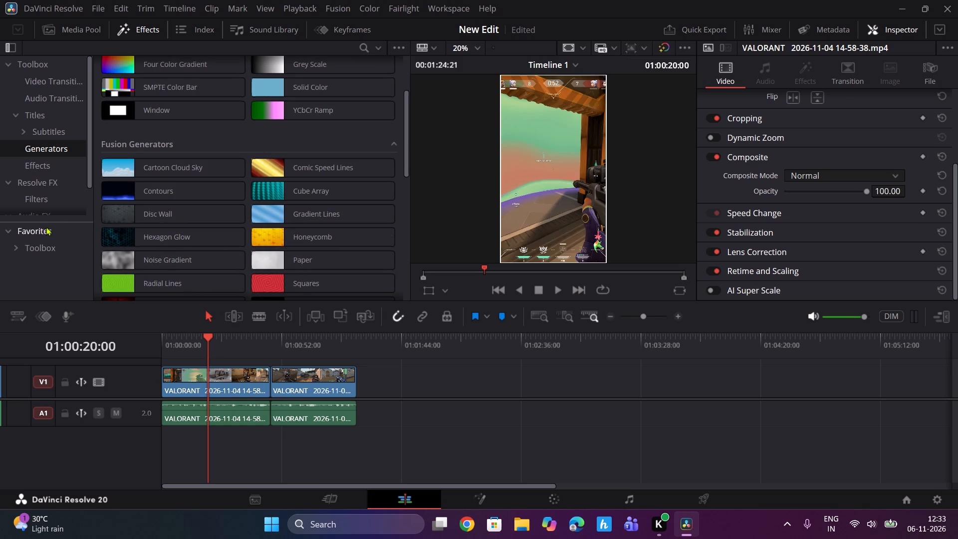
pyautogui.click(28, 158)
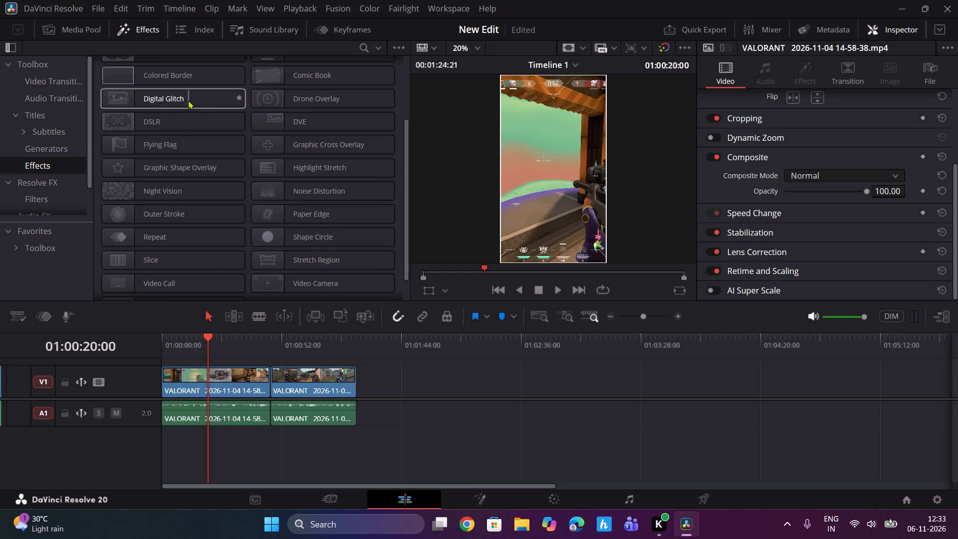
pyautogui.scroll(4, 189, 100)
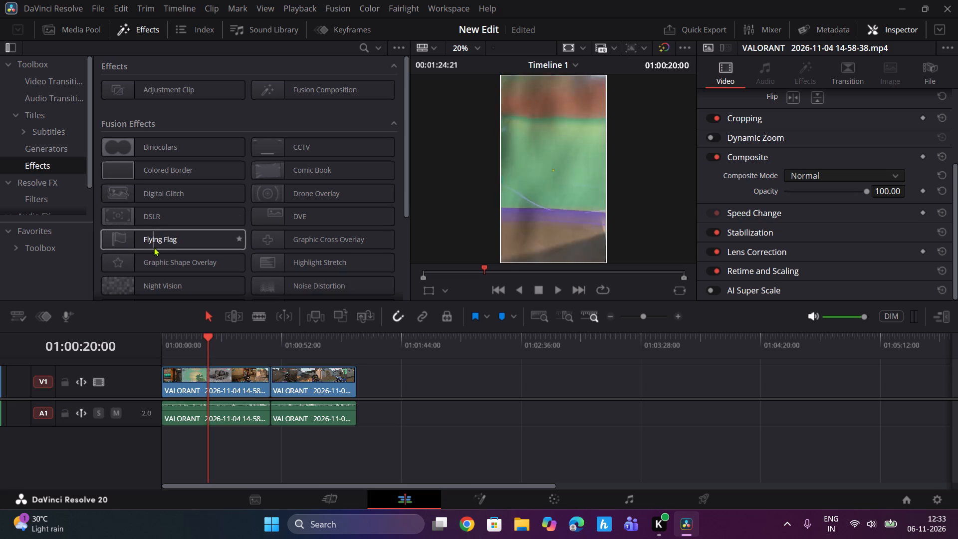
pyautogui.scroll(-1, 194, 248)
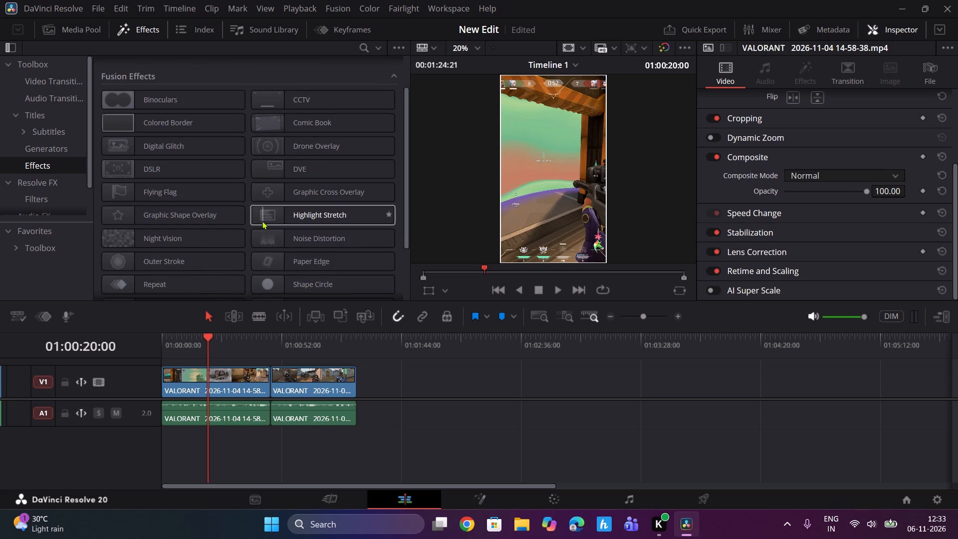
pyautogui.scroll(-1, 229, 224)
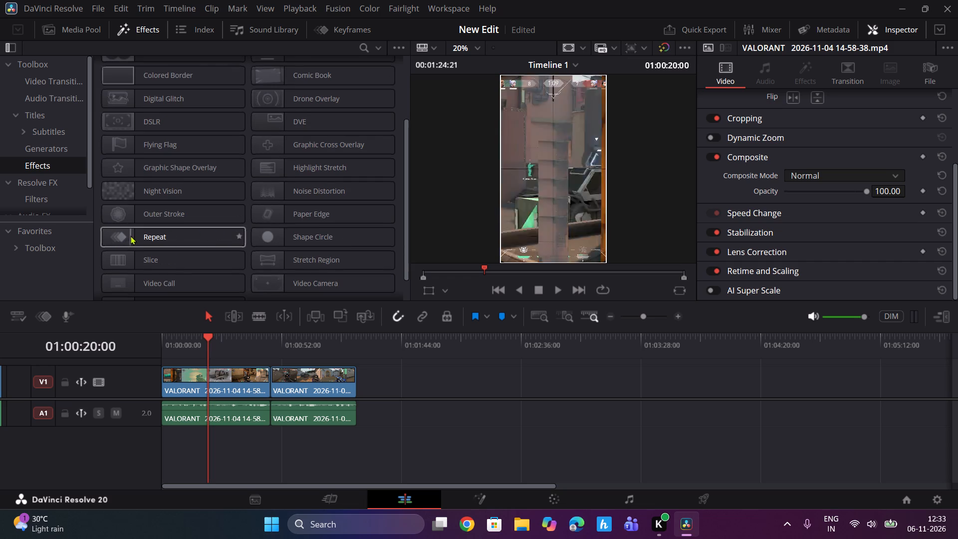
pyautogui.scroll(-1, 196, 236)
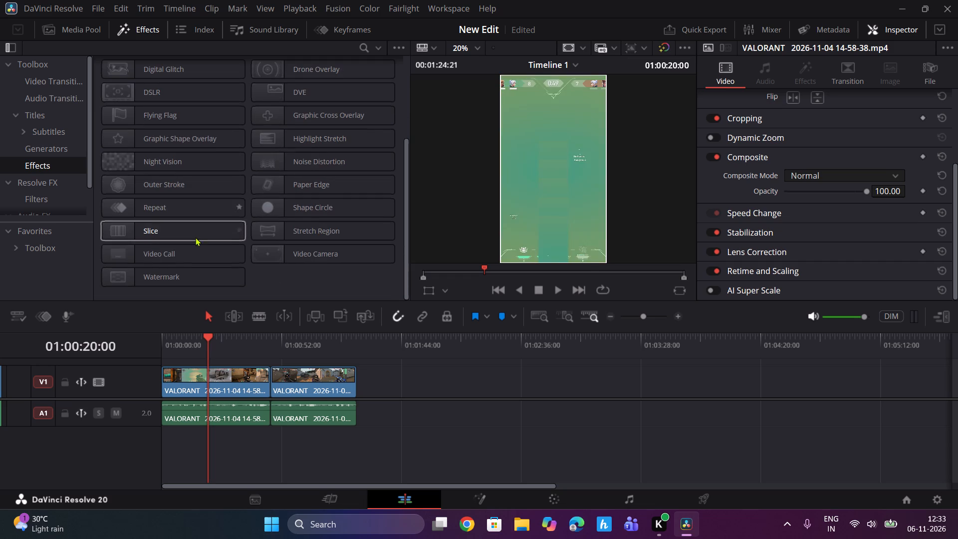
pyautogui.scroll(-1, 196, 237)
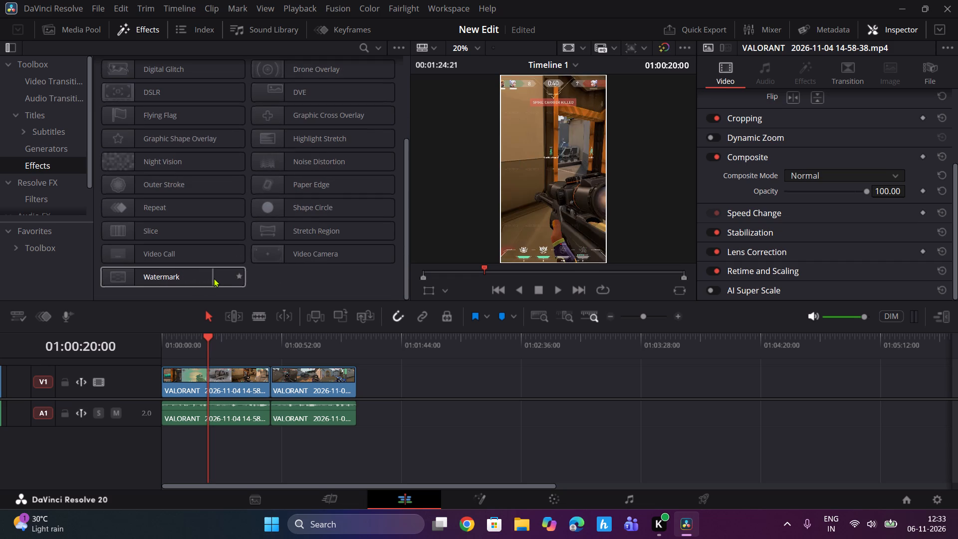
pyautogui.scroll(5, 296, 160)
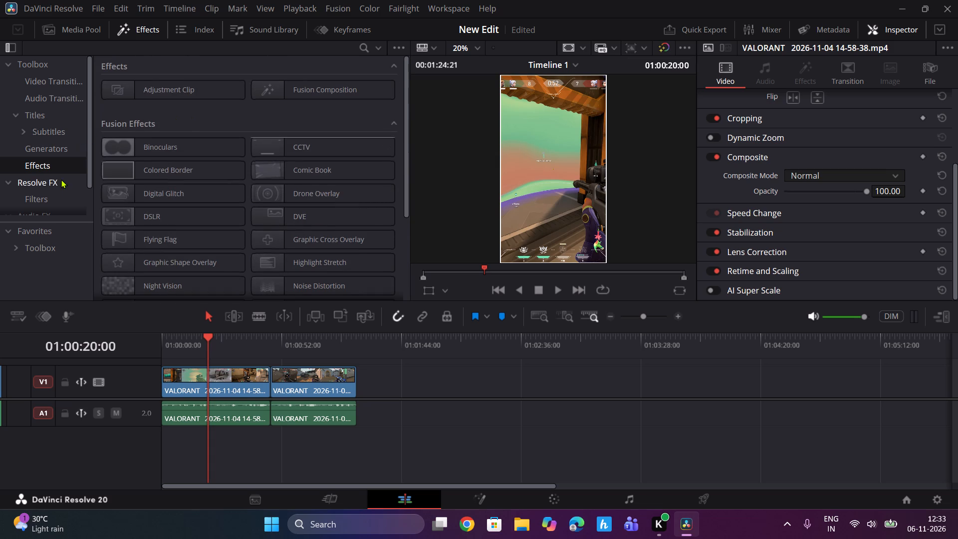
pyautogui.scroll(-1, 48, 180)
pyautogui.click(39, 169)
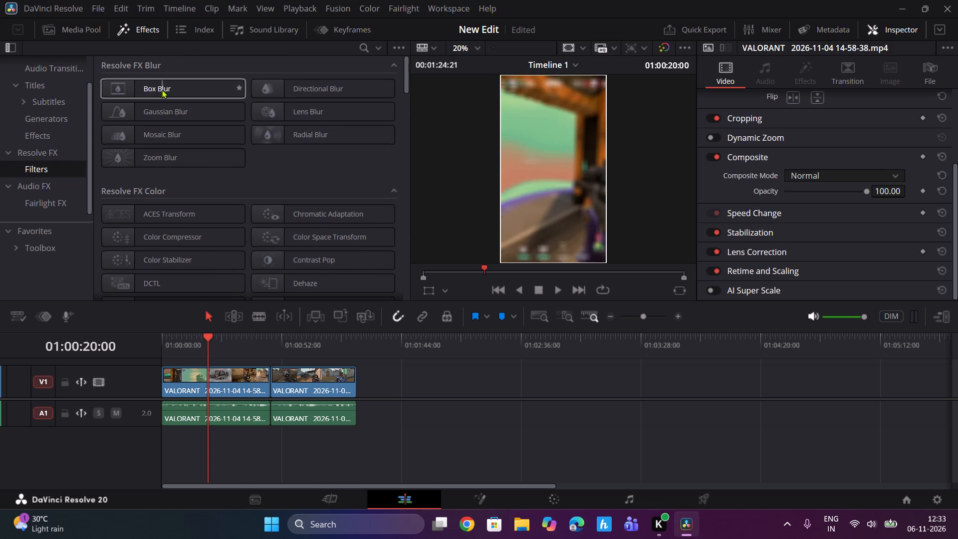
# Look over the timeline's edit index and track list, ending back in the effects library.
pyautogui.click(196, 32)
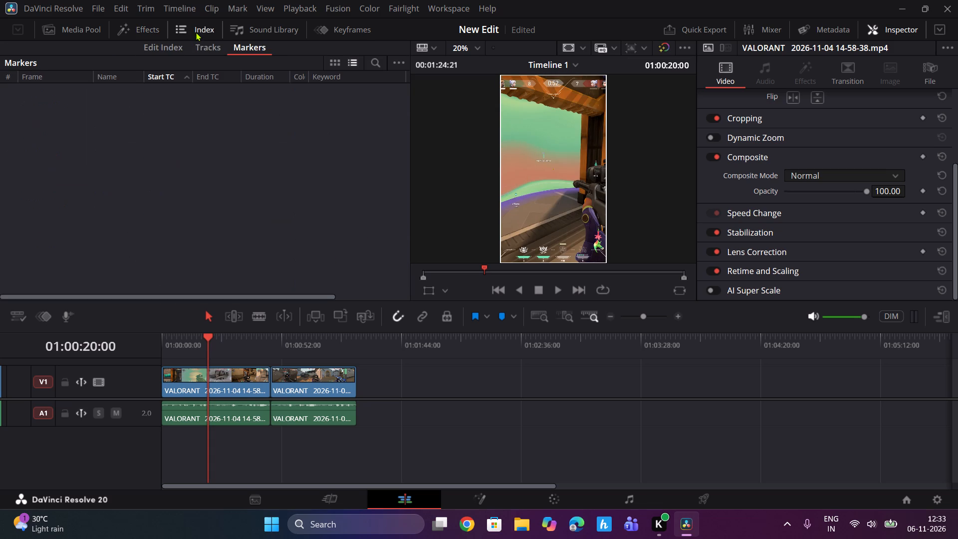
pyautogui.click(161, 49)
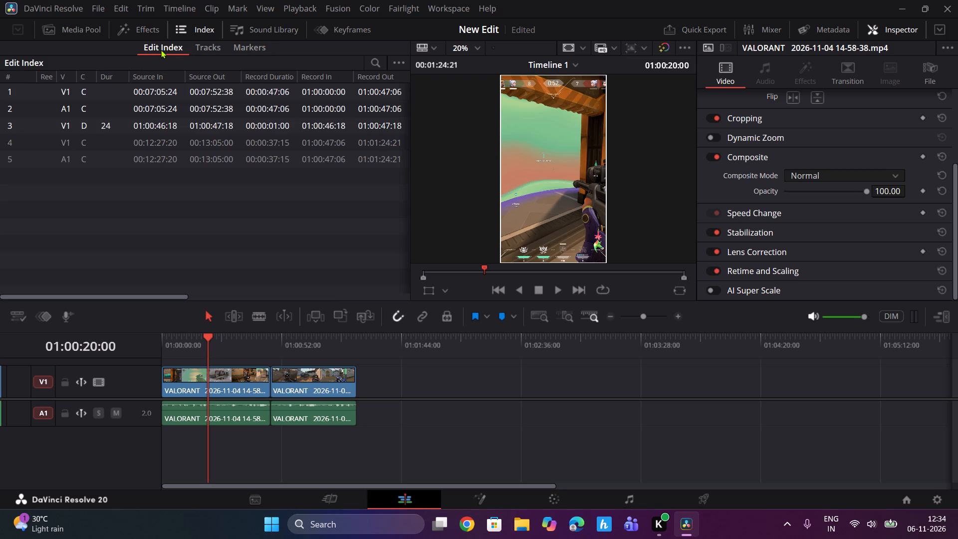
pyautogui.click(217, 35)
pyautogui.click(210, 44)
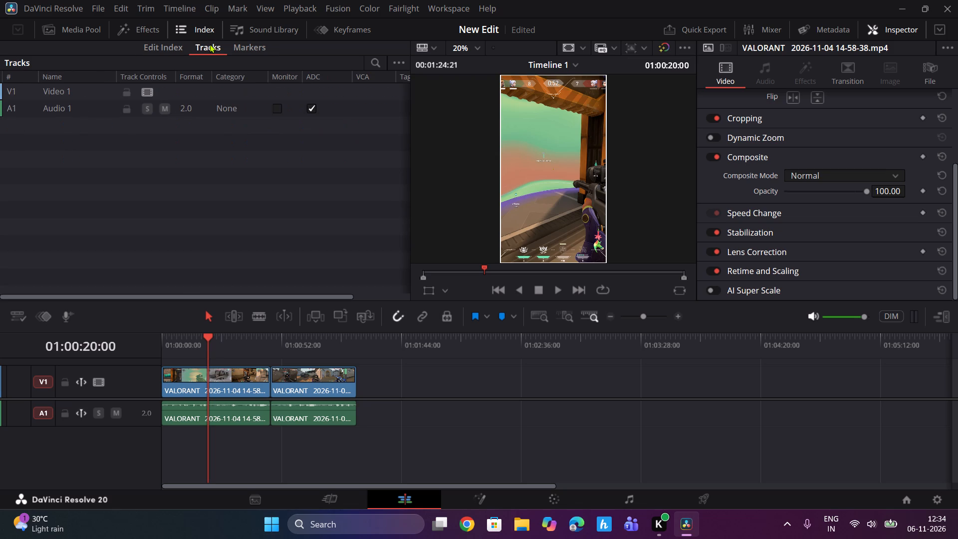
pyautogui.click(202, 24)
pyautogui.click(147, 36)
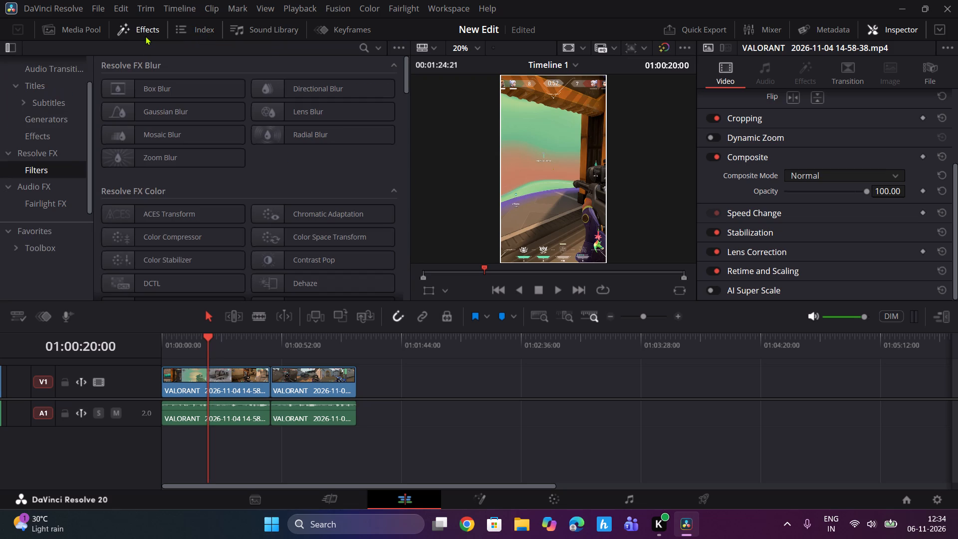
# Select the first video clip and examine its transform, composite and end-transition properties.
pyautogui.click(185, 378)
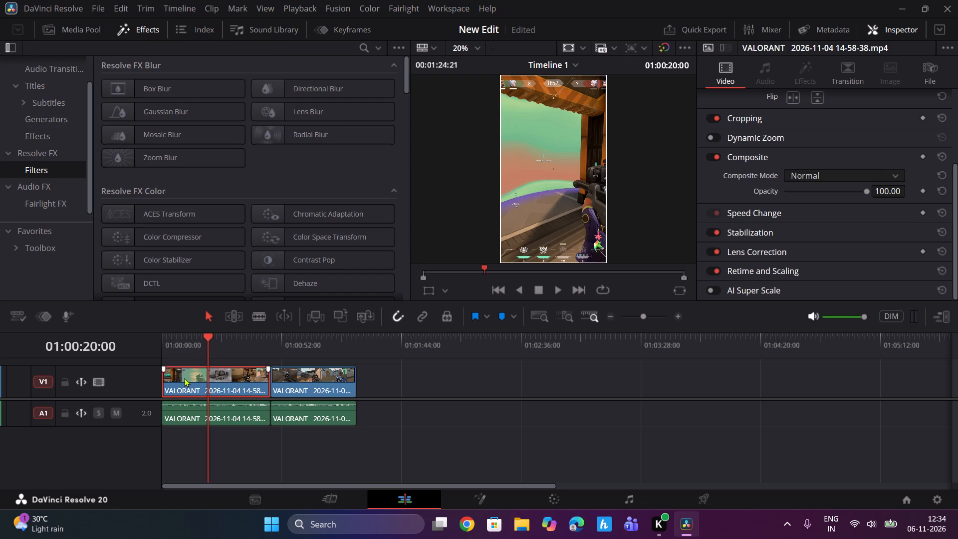
pyautogui.scroll(5, 784, 137)
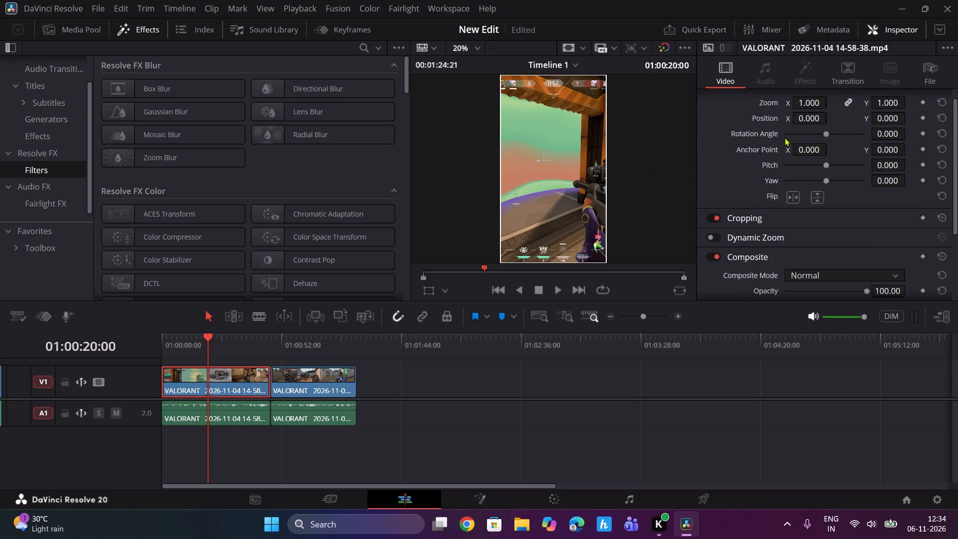
pyautogui.scroll(-3, 778, 222)
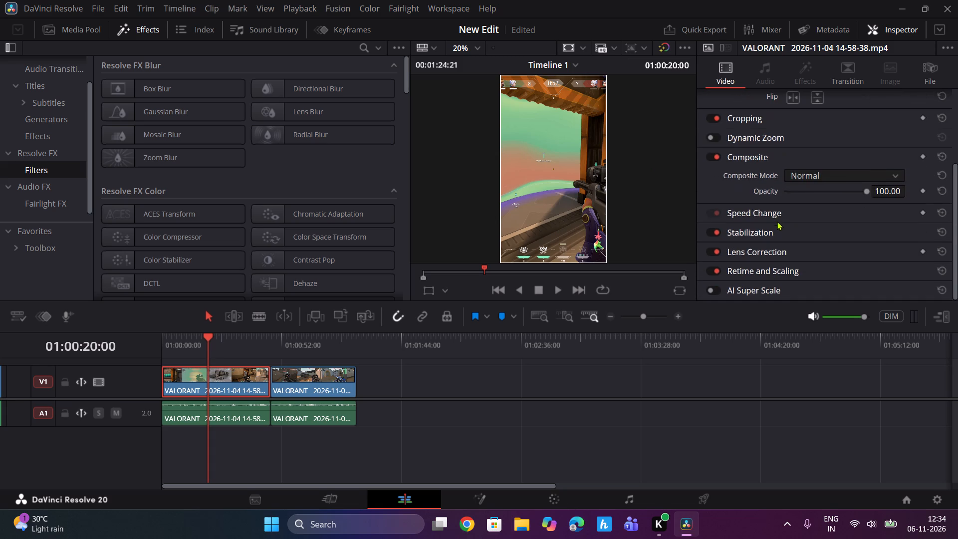
pyautogui.scroll(-2, 777, 221)
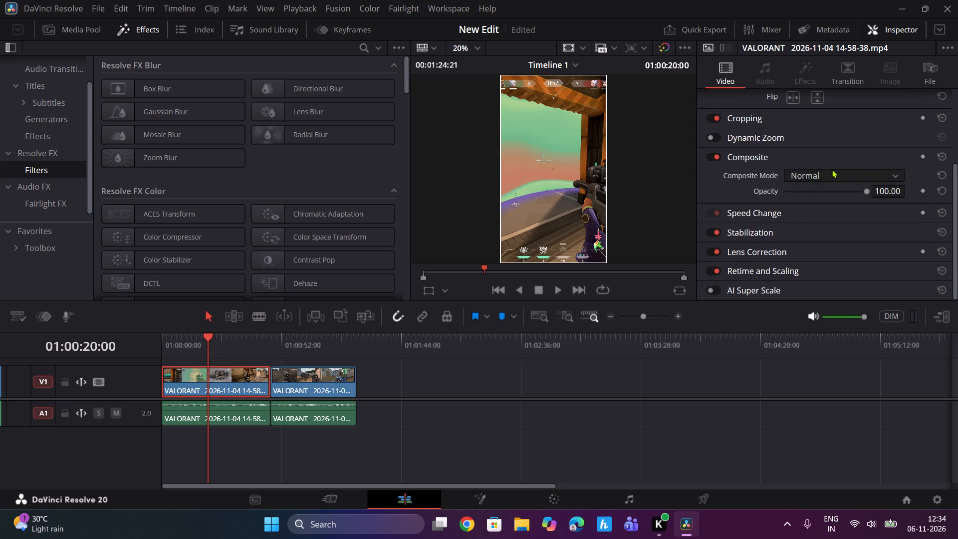
pyautogui.click(832, 170)
pyautogui.click(832, 172)
pyautogui.click(835, 71)
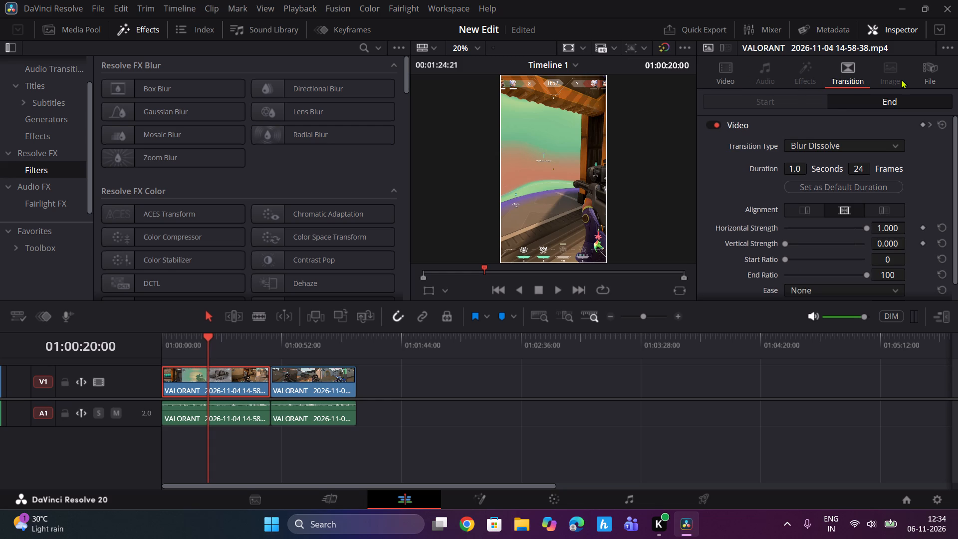
pyautogui.click(813, 103)
pyautogui.doubleClick(793, 104)
pyautogui.click(732, 72)
pyautogui.scroll(5, 846, 146)
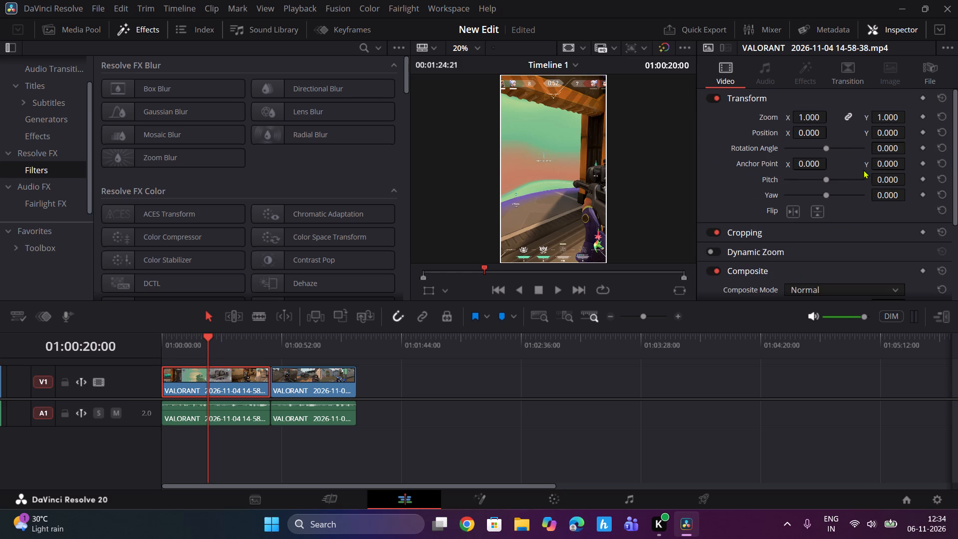
pyautogui.scroll(-1, 841, 219)
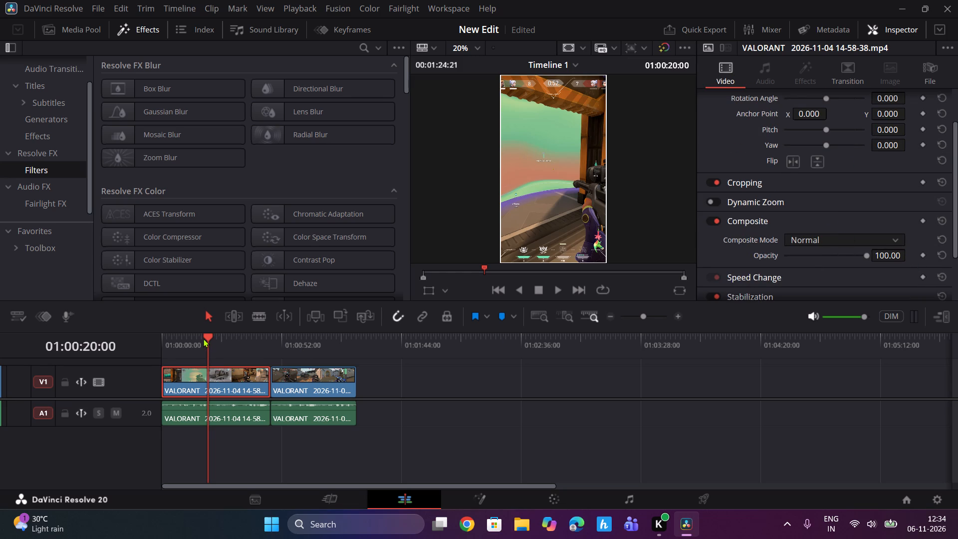
# Set the first clip's opacity to 0 and add an opacity keyframe at its very start, 01:00:00:00.
pyautogui.moveTo(204, 338); pyautogui.dragTo(151, 354)
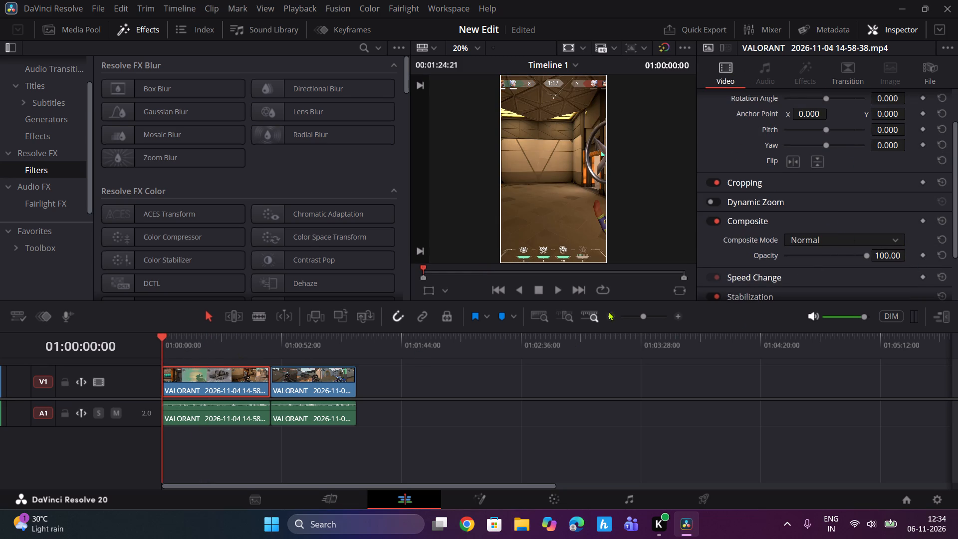
pyautogui.moveTo(643, 315); pyautogui.dragTo(670, 317)
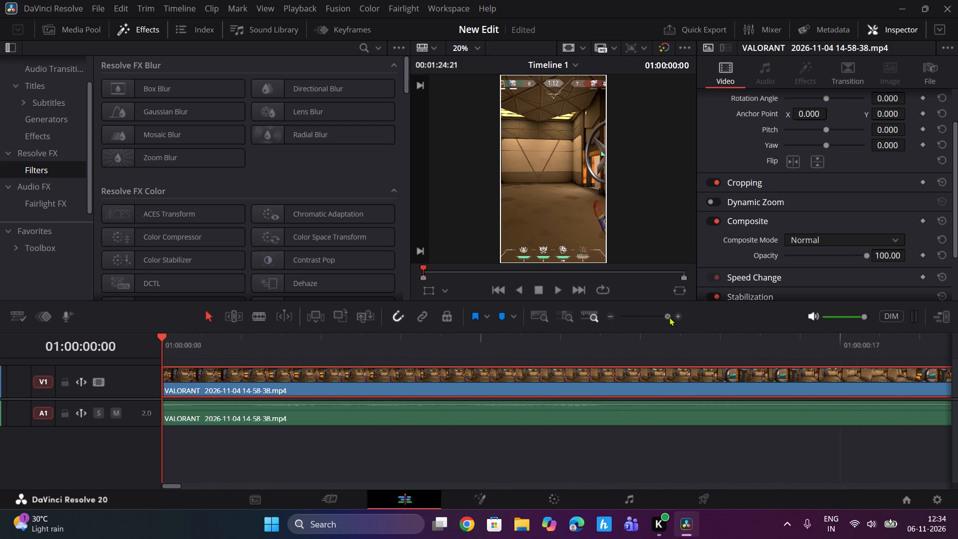
pyautogui.moveTo(670, 317); pyautogui.dragTo(670, 317)
pyautogui.moveTo(164, 335); pyautogui.dragTo(172, 337)
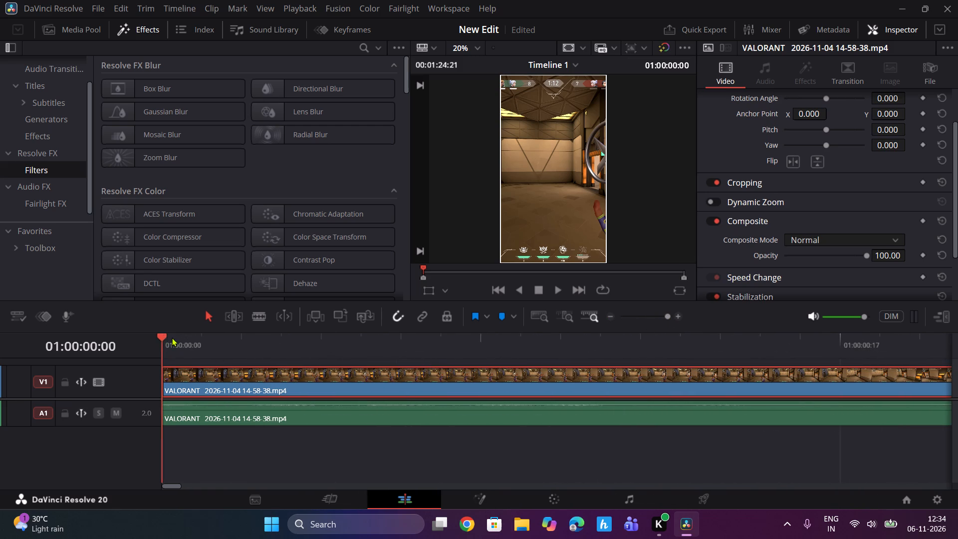
pyautogui.moveTo(172, 337); pyautogui.dragTo(158, 342)
pyautogui.moveTo(864, 255); pyautogui.dragTo(756, 264)
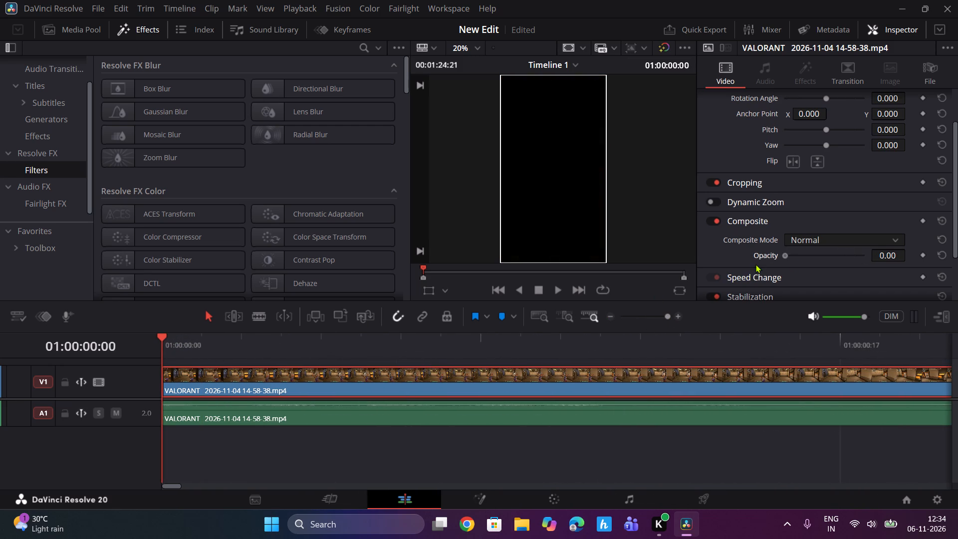
pyautogui.moveTo(756, 264); pyautogui.dragTo(755, 264)
pyautogui.click(923, 257)
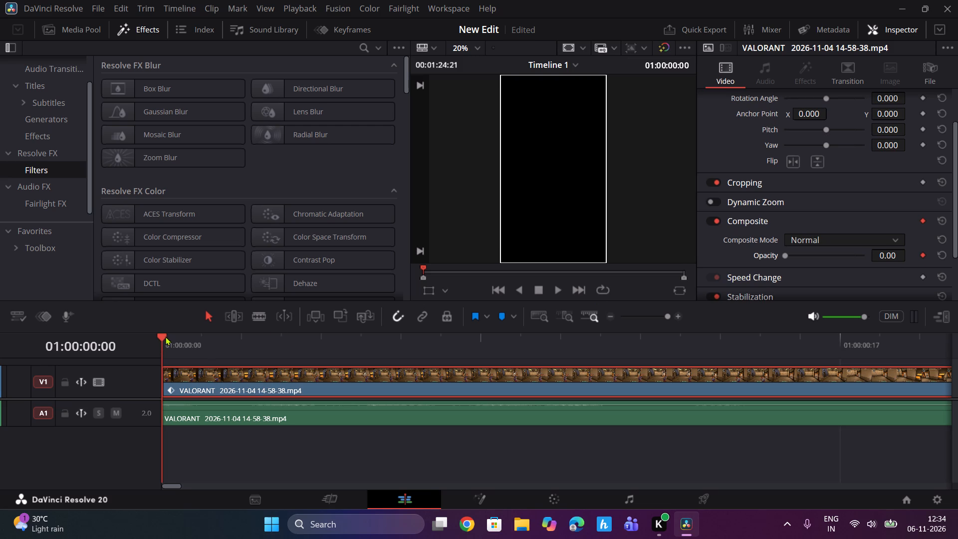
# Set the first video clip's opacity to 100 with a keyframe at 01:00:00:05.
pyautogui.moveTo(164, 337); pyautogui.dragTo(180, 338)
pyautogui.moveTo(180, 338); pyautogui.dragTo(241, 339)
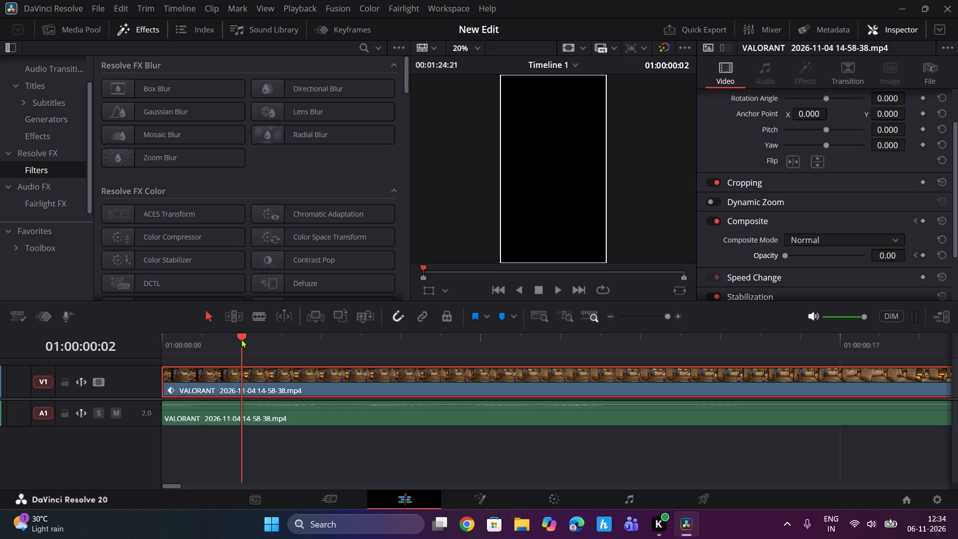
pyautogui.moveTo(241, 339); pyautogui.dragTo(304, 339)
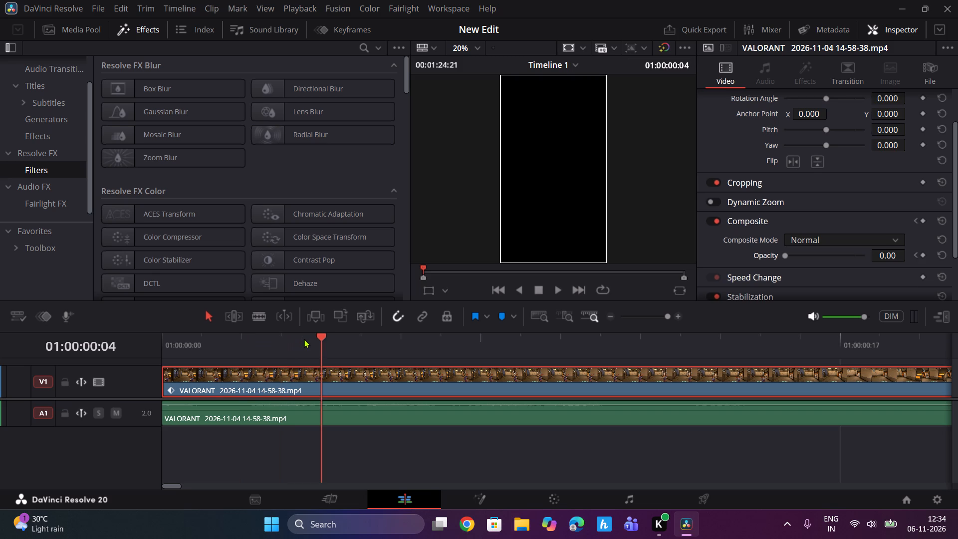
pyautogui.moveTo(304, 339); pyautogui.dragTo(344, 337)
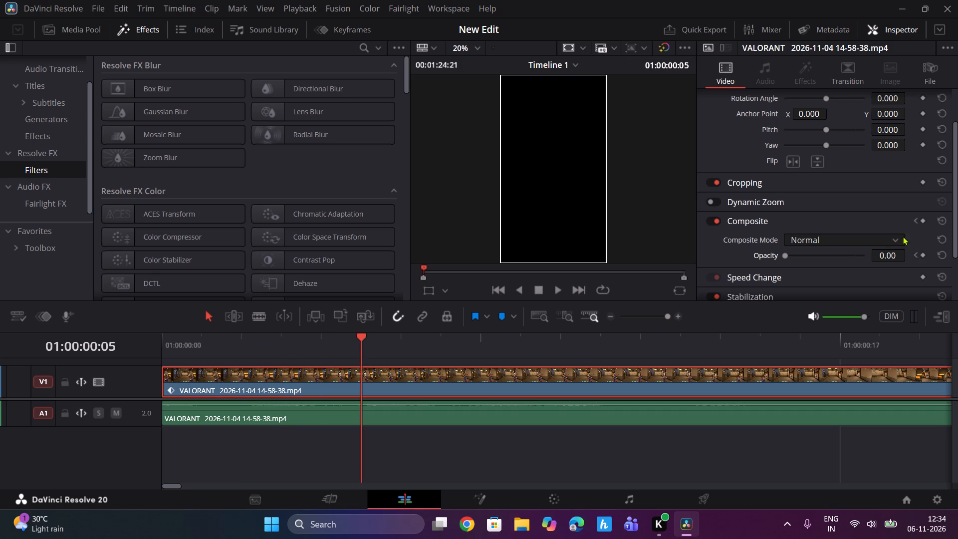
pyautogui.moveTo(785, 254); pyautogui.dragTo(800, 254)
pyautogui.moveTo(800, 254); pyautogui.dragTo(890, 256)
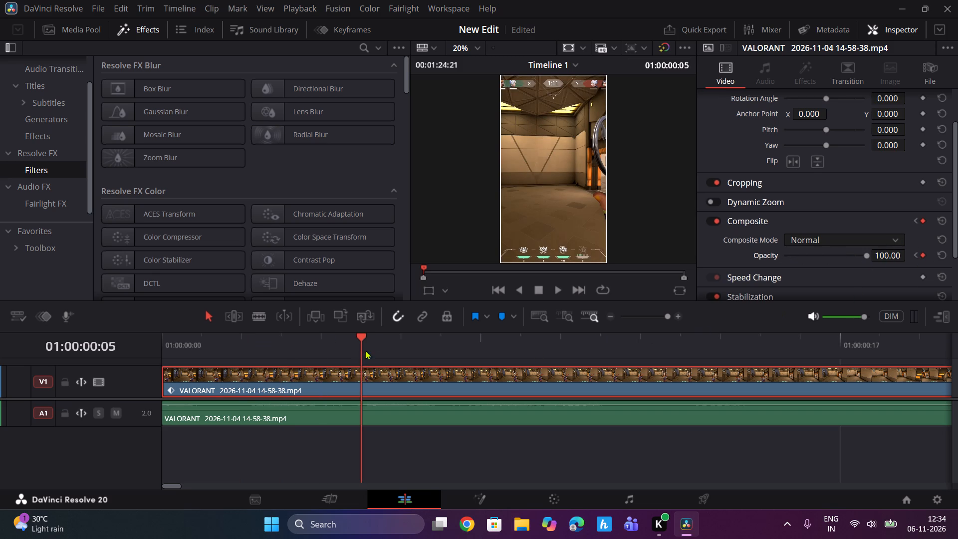
# Play the opening from 01:00:00:00 to check the speed of the opacity fade-in.
pyautogui.moveTo(358, 341); pyautogui.dragTo(144, 342)
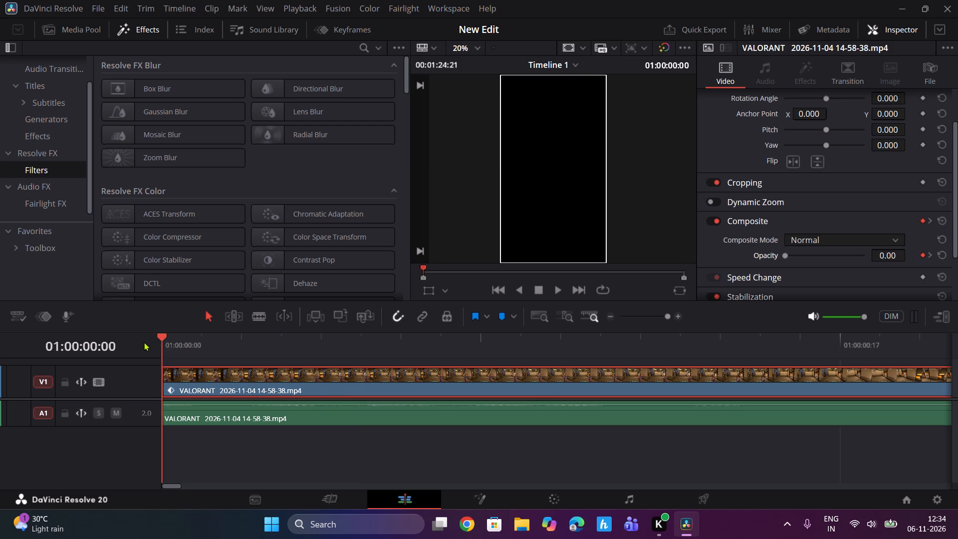
pyautogui.moveTo(144, 342); pyautogui.dragTo(135, 342)
pyautogui.click(556, 291)
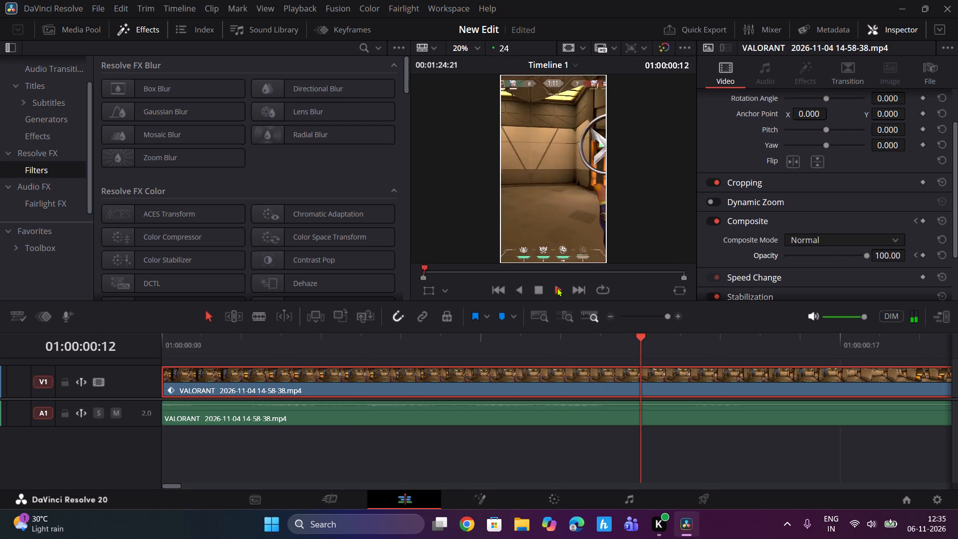
pyautogui.click(557, 287)
pyautogui.click(538, 290)
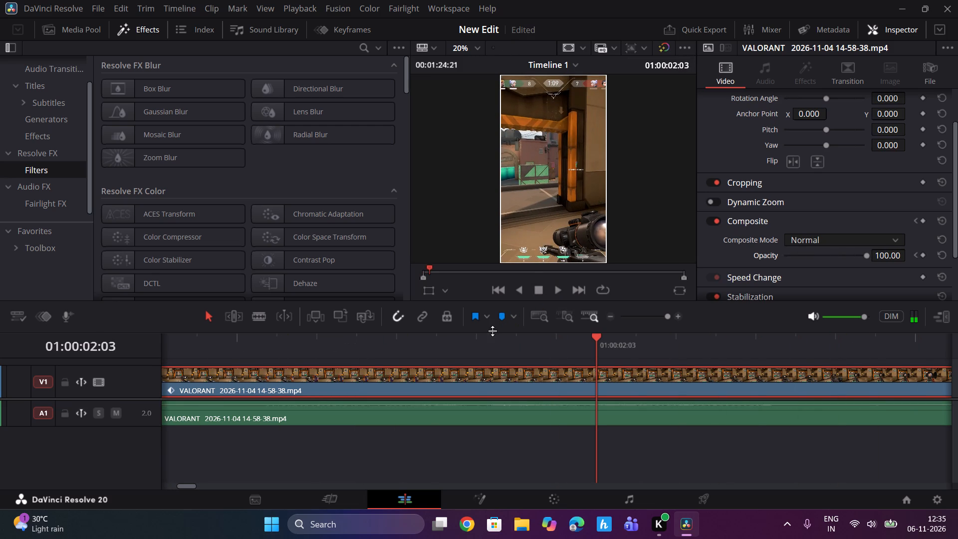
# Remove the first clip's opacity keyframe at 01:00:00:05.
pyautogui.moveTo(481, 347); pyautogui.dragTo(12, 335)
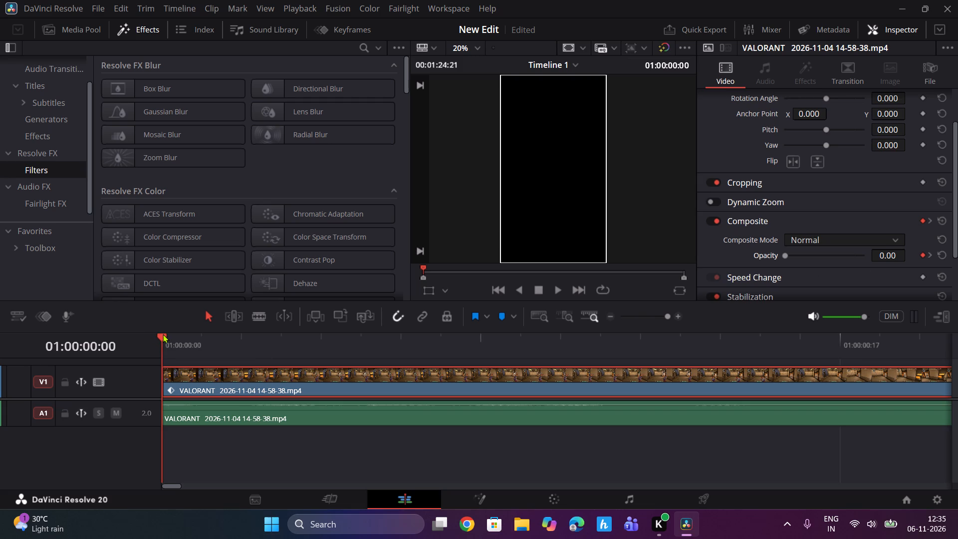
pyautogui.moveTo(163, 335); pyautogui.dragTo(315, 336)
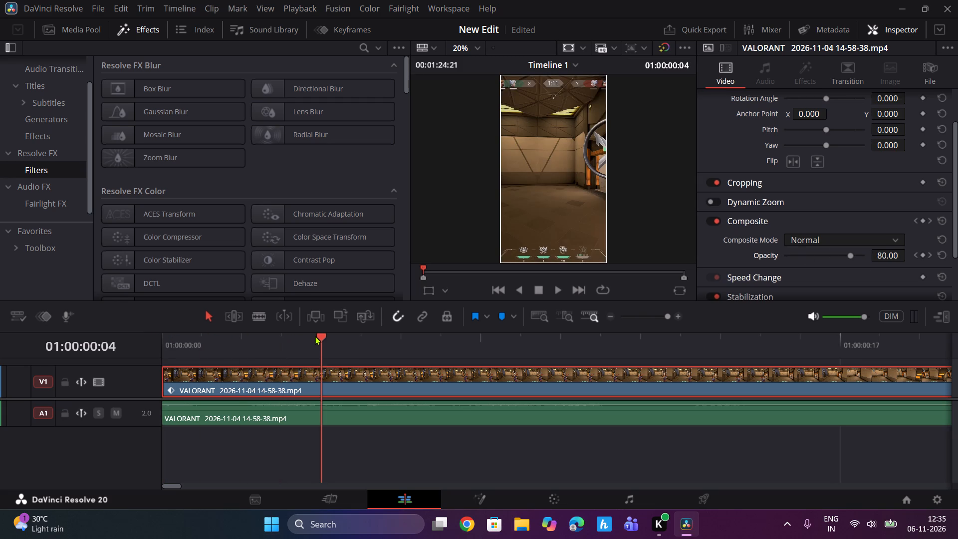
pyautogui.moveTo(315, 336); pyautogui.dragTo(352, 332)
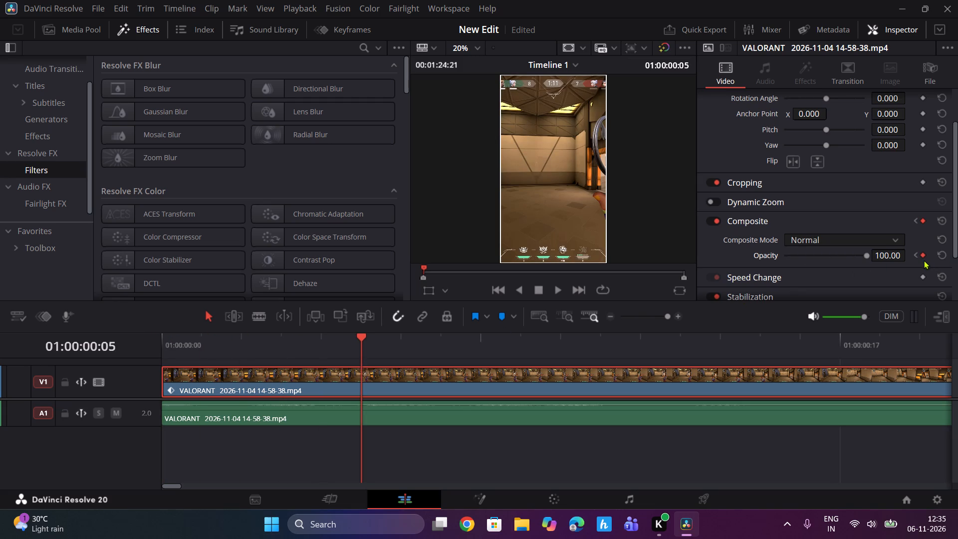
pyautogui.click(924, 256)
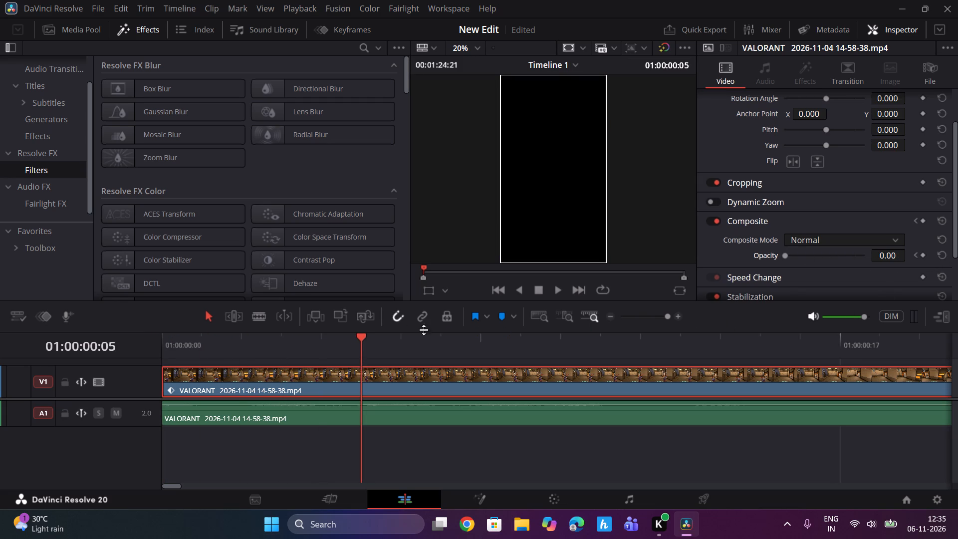
# Set the first clip's opacity to 100 at 01:00:00:10 to complete a longer keyframed fade-in.
pyautogui.moveTo(364, 338); pyautogui.dragTo(473, 338)
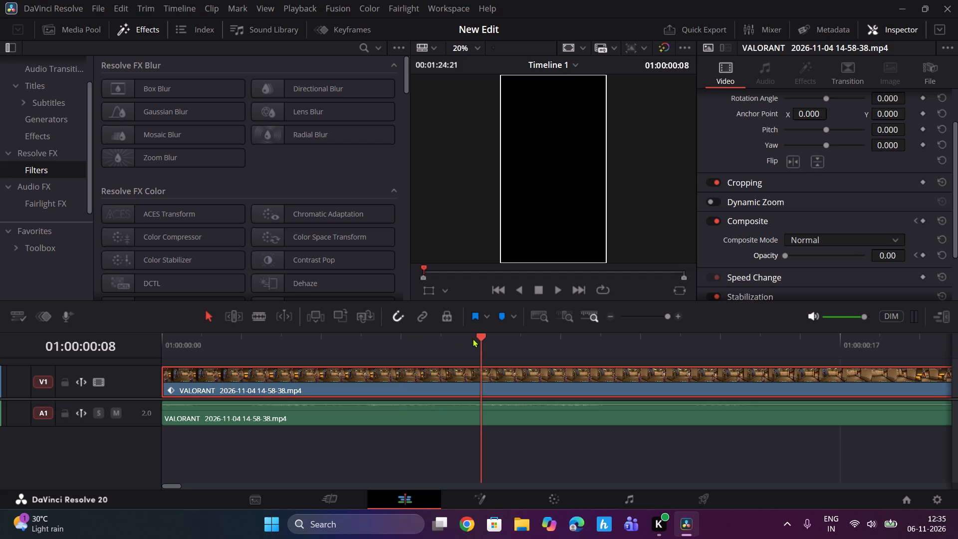
pyautogui.moveTo(473, 338); pyautogui.dragTo(692, 335)
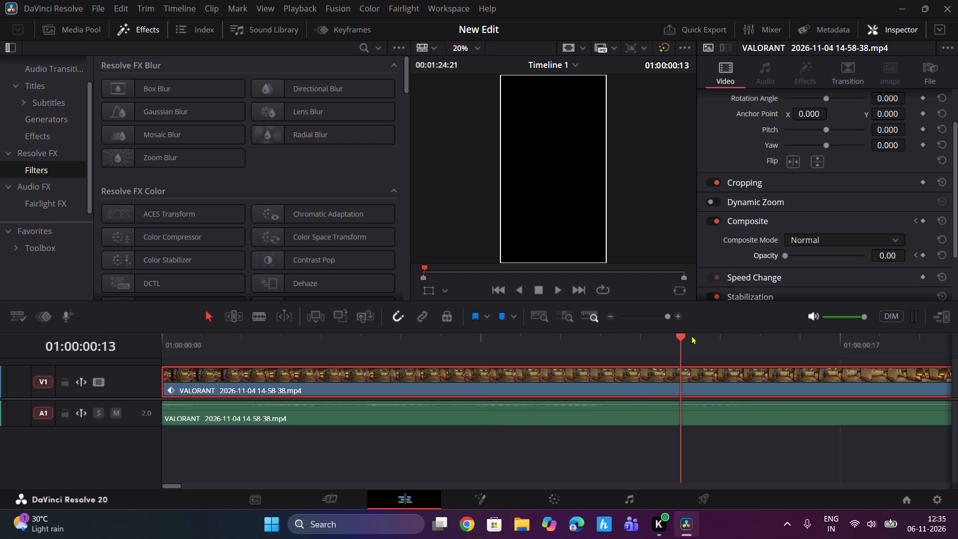
pyautogui.moveTo(692, 335); pyautogui.dragTo(873, 333)
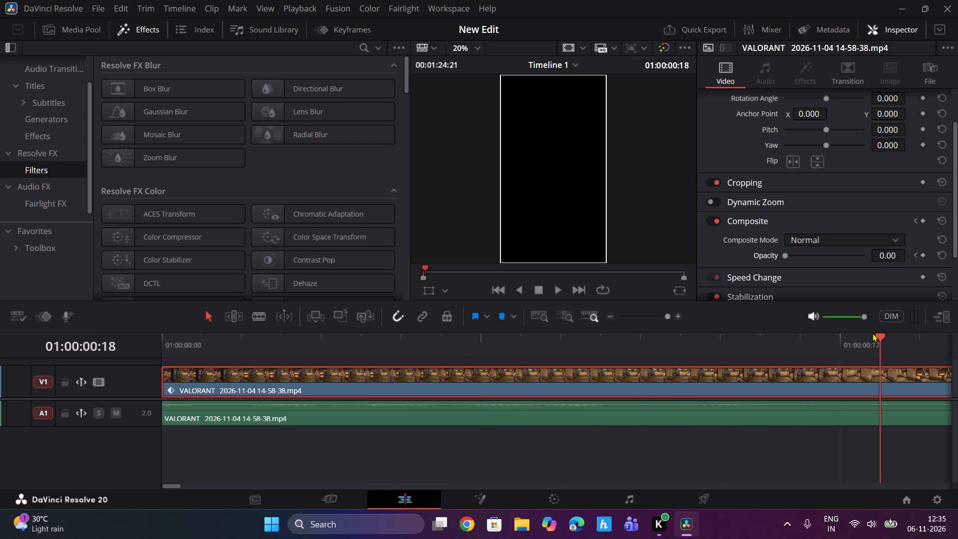
pyautogui.moveTo(873, 333); pyautogui.dragTo(796, 343)
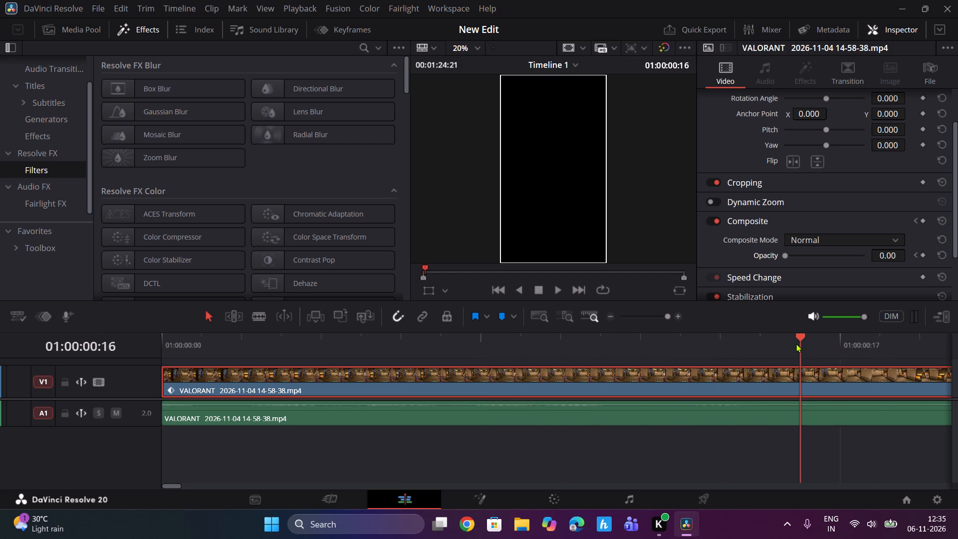
pyautogui.moveTo(796, 343); pyautogui.dragTo(796, 343)
pyautogui.click(663, 314)
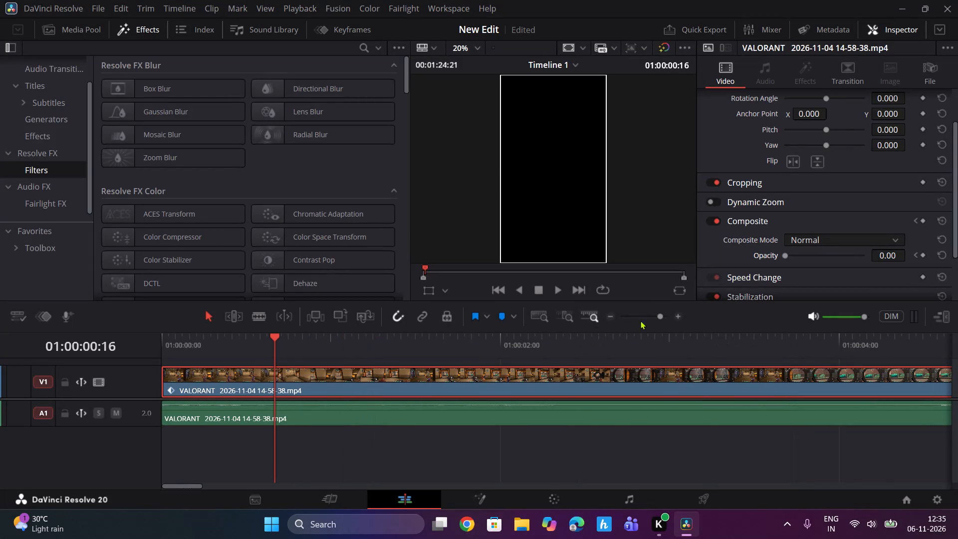
pyautogui.moveTo(276, 337); pyautogui.dragTo(184, 340)
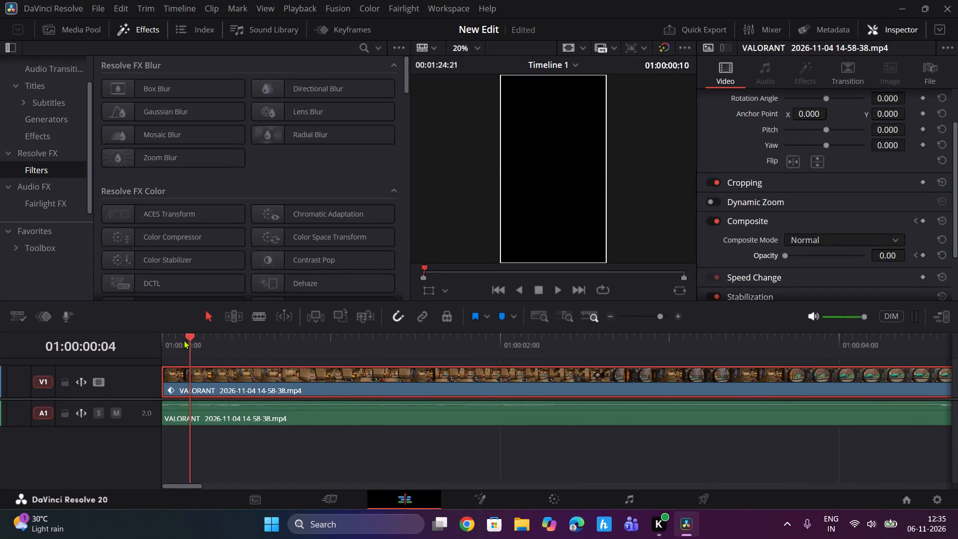
pyautogui.moveTo(184, 340); pyautogui.dragTo(269, 337)
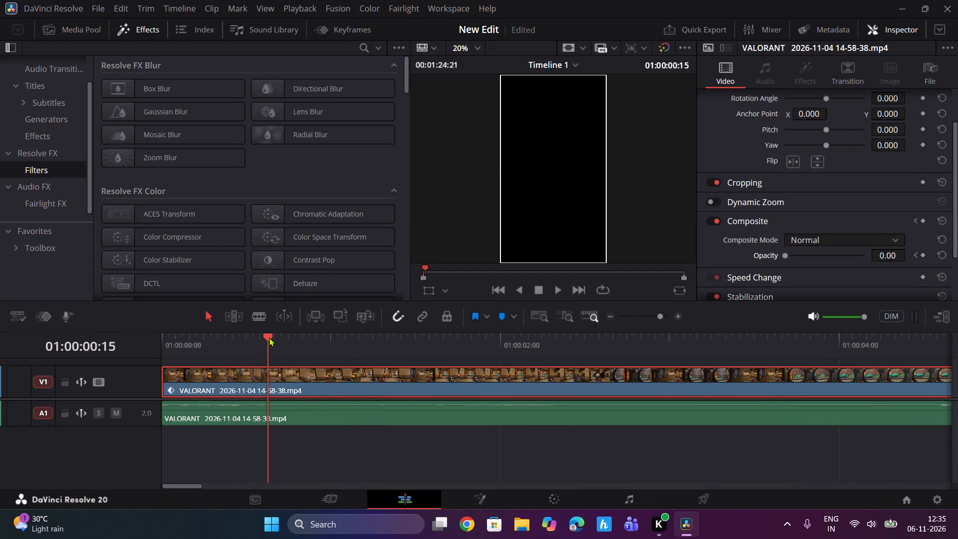
pyautogui.moveTo(269, 337); pyautogui.dragTo(266, 338)
pyautogui.moveTo(266, 338); pyautogui.dragTo(252, 338)
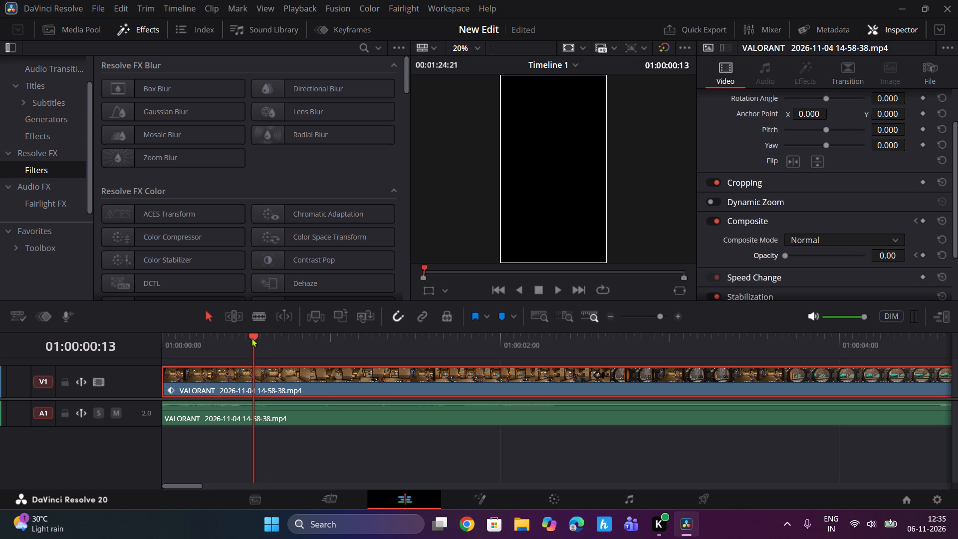
pyautogui.moveTo(252, 341); pyautogui.dragTo(201, 339)
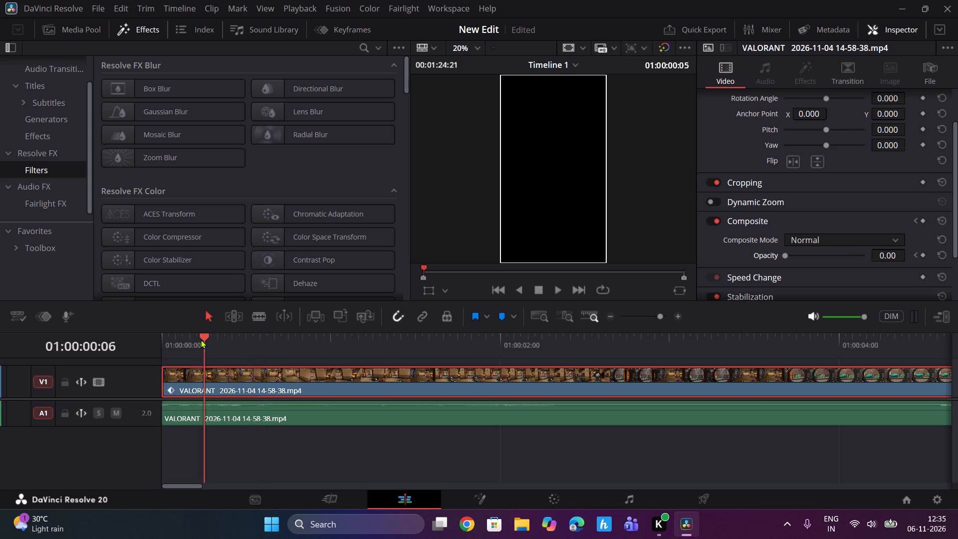
pyautogui.moveTo(201, 339); pyautogui.dragTo(245, 341)
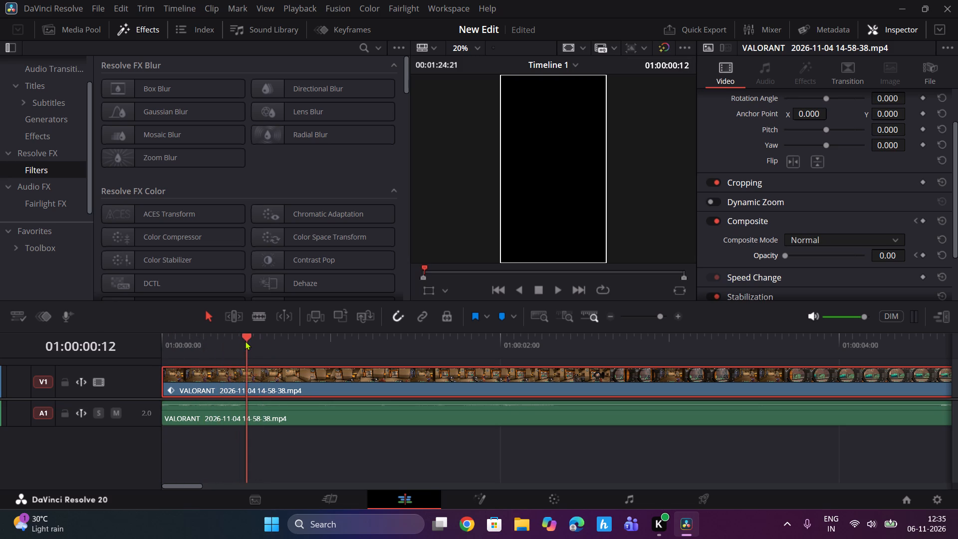
pyautogui.moveTo(245, 341); pyautogui.dragTo(244, 338)
pyautogui.moveTo(244, 338); pyautogui.dragTo(233, 339)
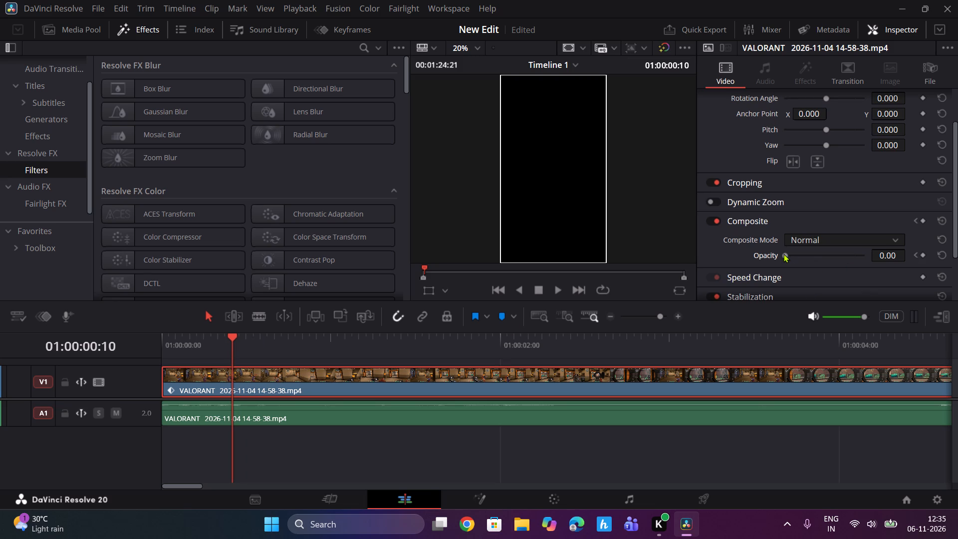
pyautogui.moveTo(785, 254); pyautogui.dragTo(957, 251)
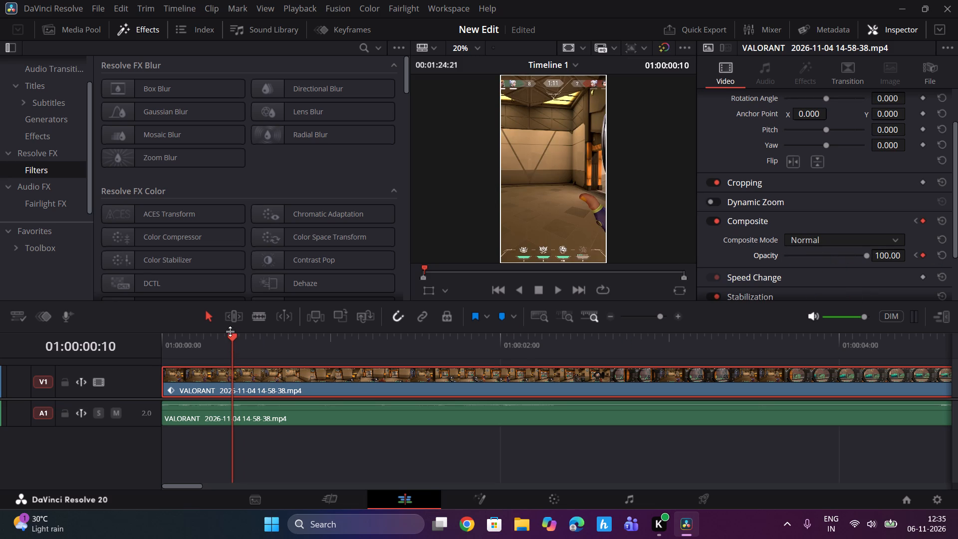
# Play the opening from 01:00:00:00 to review the longer fade-in, and return to the timeline's start.
pyautogui.moveTo(234, 341); pyautogui.dragTo(126, 353)
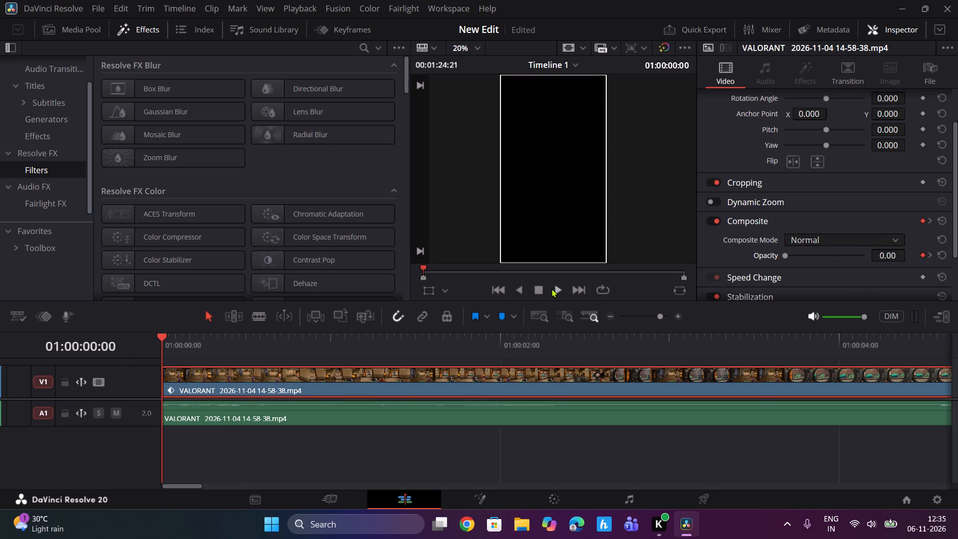
pyautogui.click(552, 288)
pyautogui.click(553, 288)
pyautogui.click(542, 290)
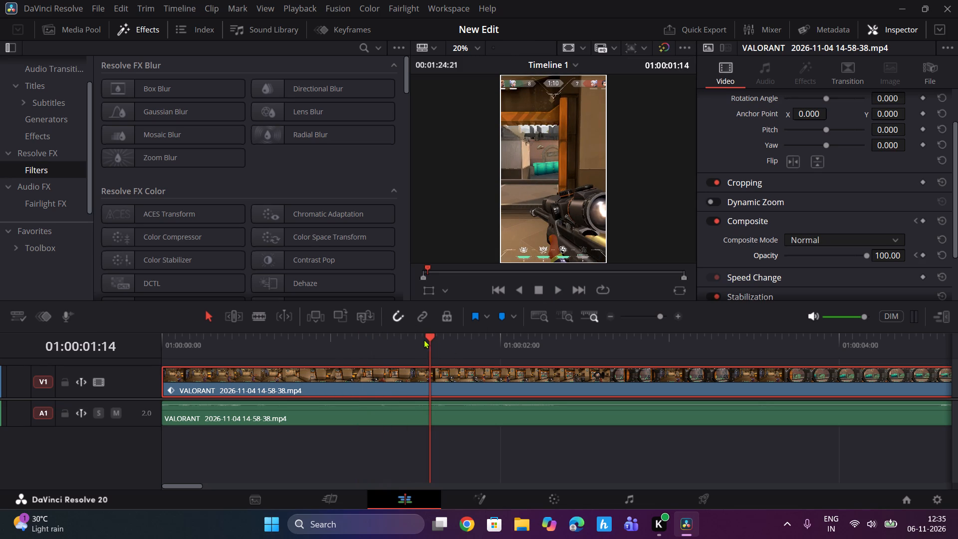
pyautogui.moveTo(430, 342); pyautogui.dragTo(73, 357)
# Lower the volume of the first audio clip on track A1 to -9.7.
pyautogui.click(181, 412)
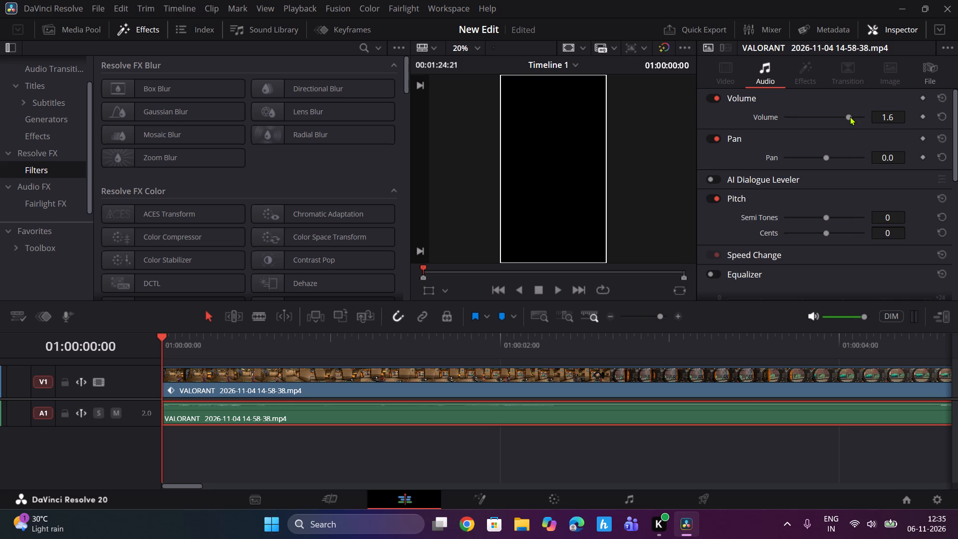
pyautogui.moveTo(849, 116); pyautogui.dragTo(843, 116)
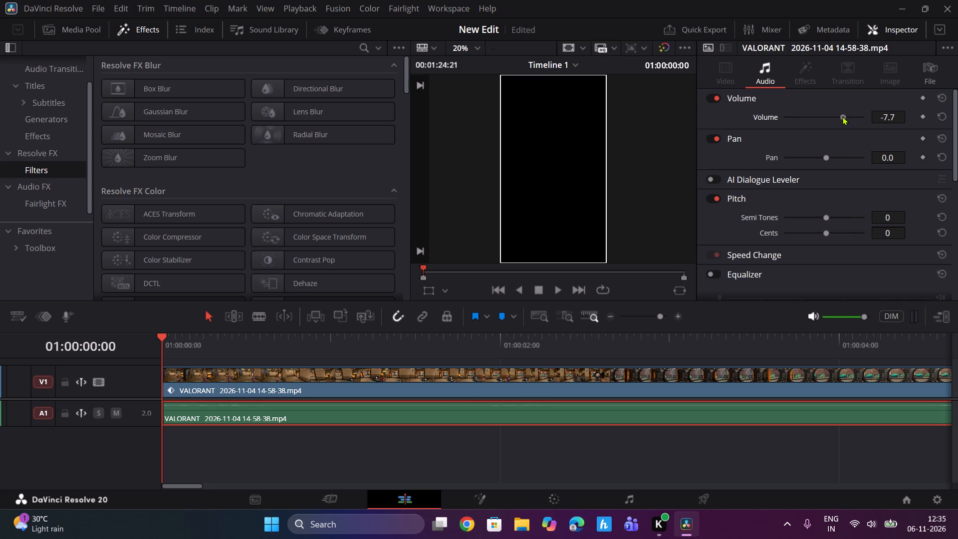
pyautogui.moveTo(843, 116); pyautogui.dragTo(842, 116)
# Play the opening from the timeline's start to check the clip's audio level, and move back to 01:00:01:07.
pyautogui.click(558, 288)
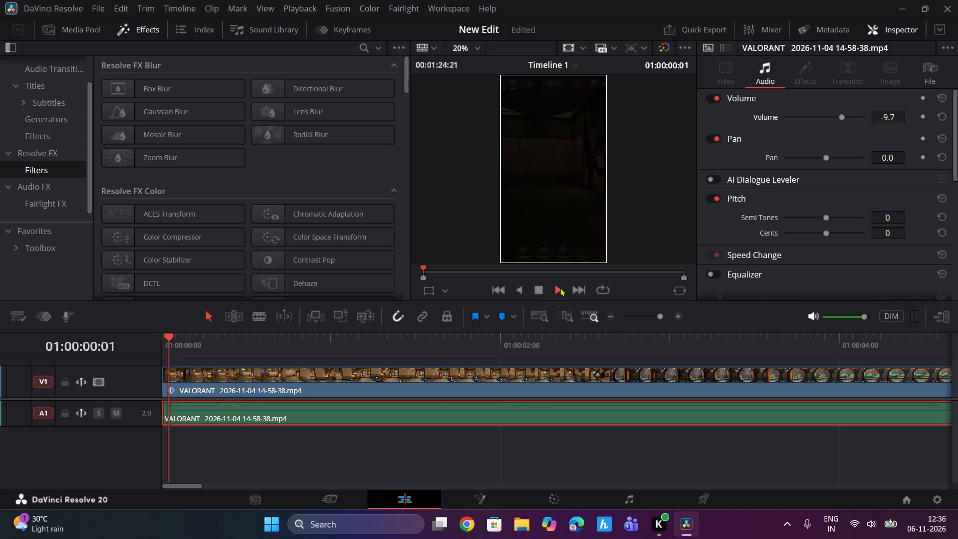
pyautogui.click(560, 287)
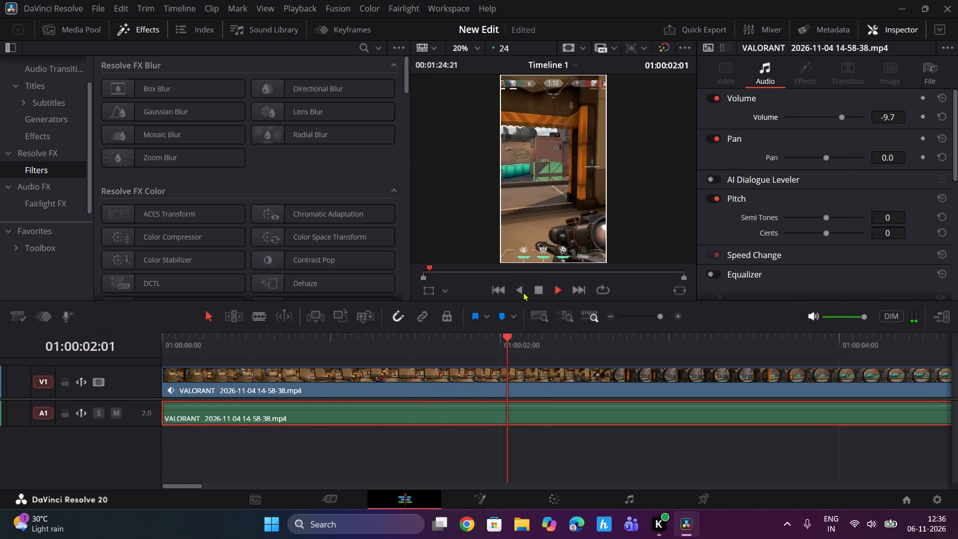
pyautogui.click(523, 292)
pyautogui.click(536, 289)
pyautogui.moveTo(451, 343); pyautogui.dragTo(385, 350)
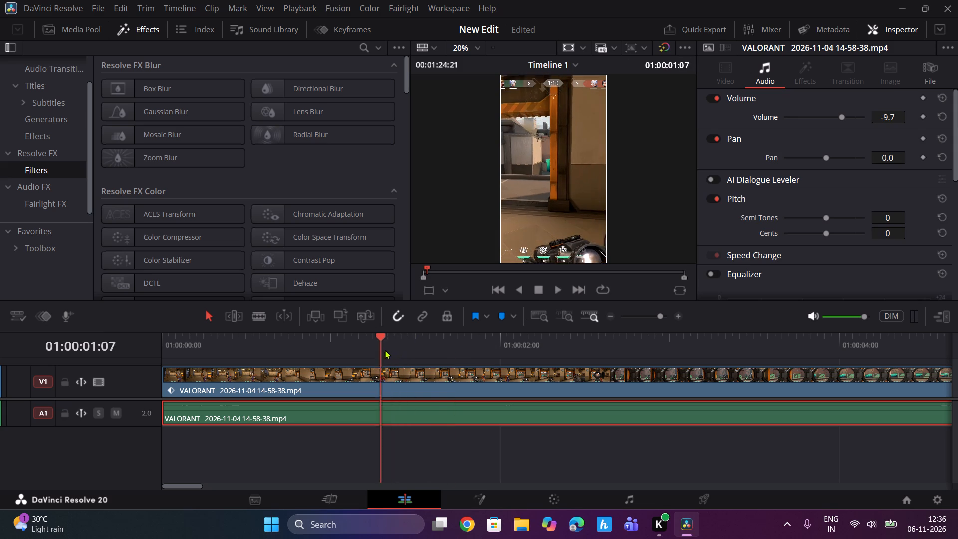
# Add a volume keyframe at 01:00:00:00 on the first audio clip on track A1 and set it to -100.
pyautogui.moveTo(385, 350); pyautogui.dragTo(350, 370)
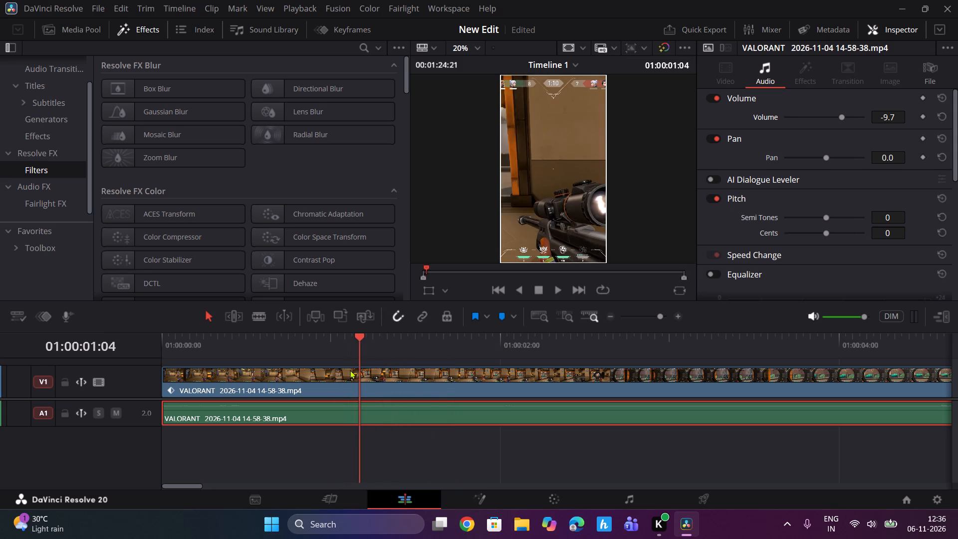
pyautogui.moveTo(350, 370); pyautogui.dragTo(153, 386)
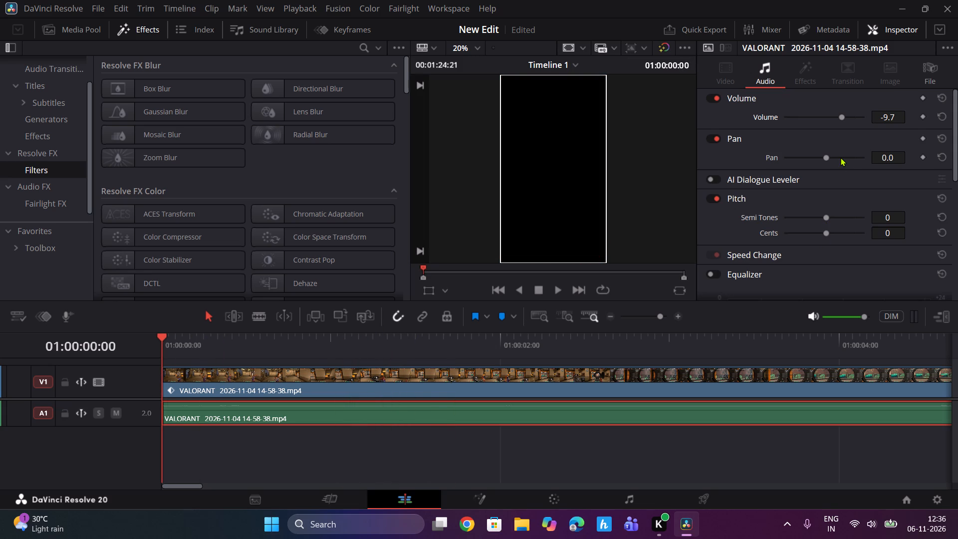
pyautogui.scroll(2, 854, 162)
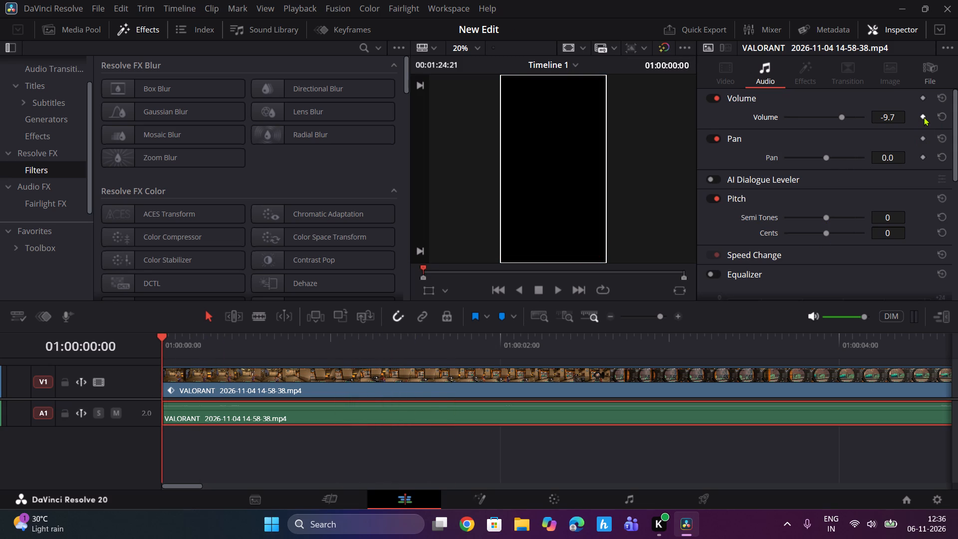
pyautogui.click(924, 116)
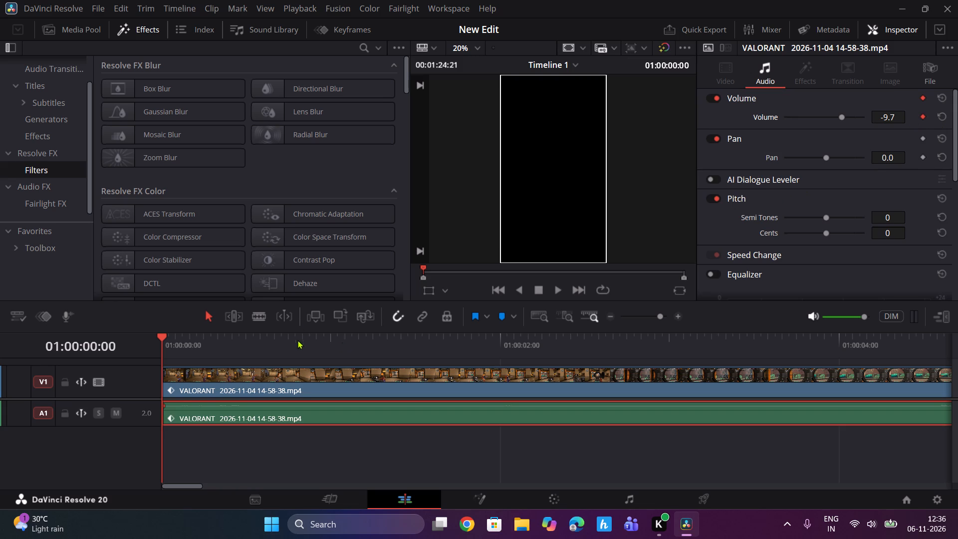
pyautogui.moveTo(164, 335); pyautogui.dragTo(222, 343)
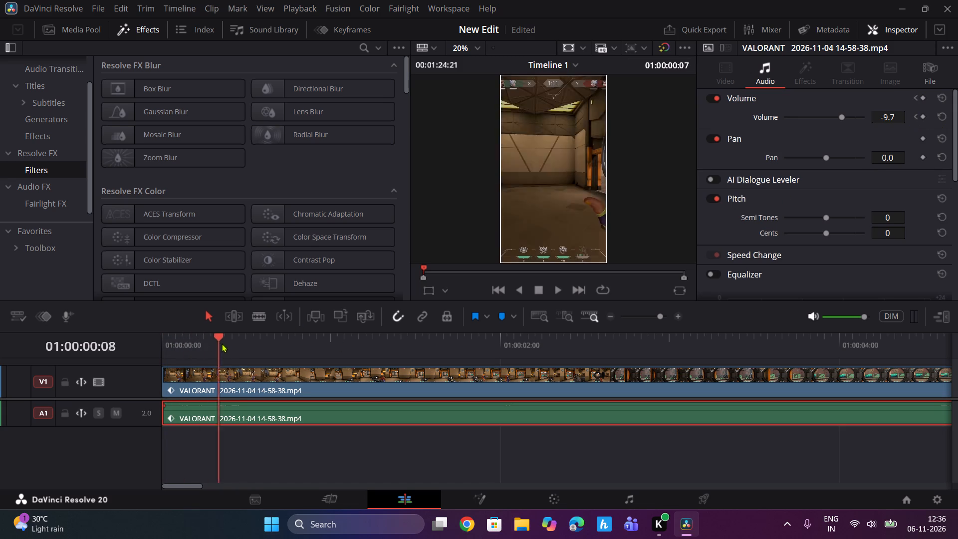
pyautogui.moveTo(222, 343); pyautogui.dragTo(251, 345)
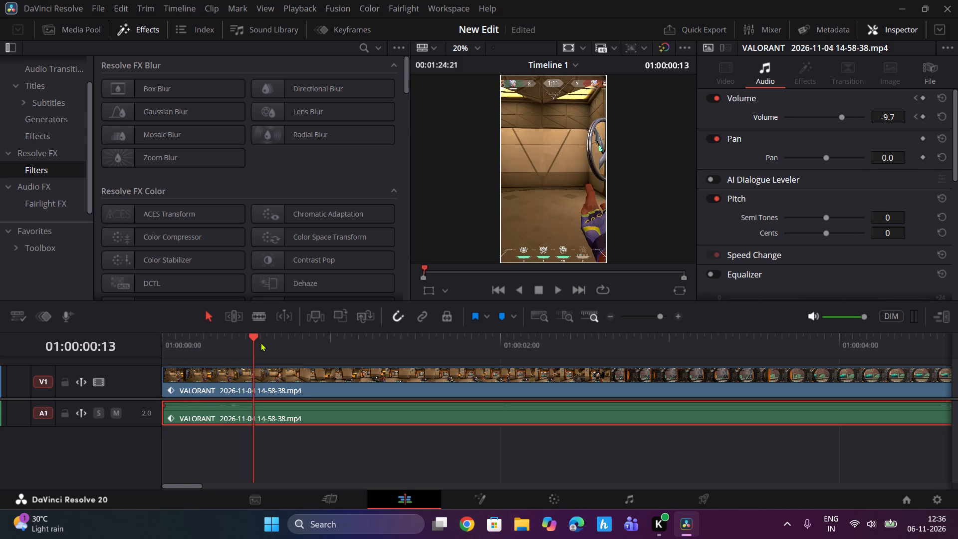
pyautogui.moveTo(256, 339); pyautogui.dragTo(148, 355)
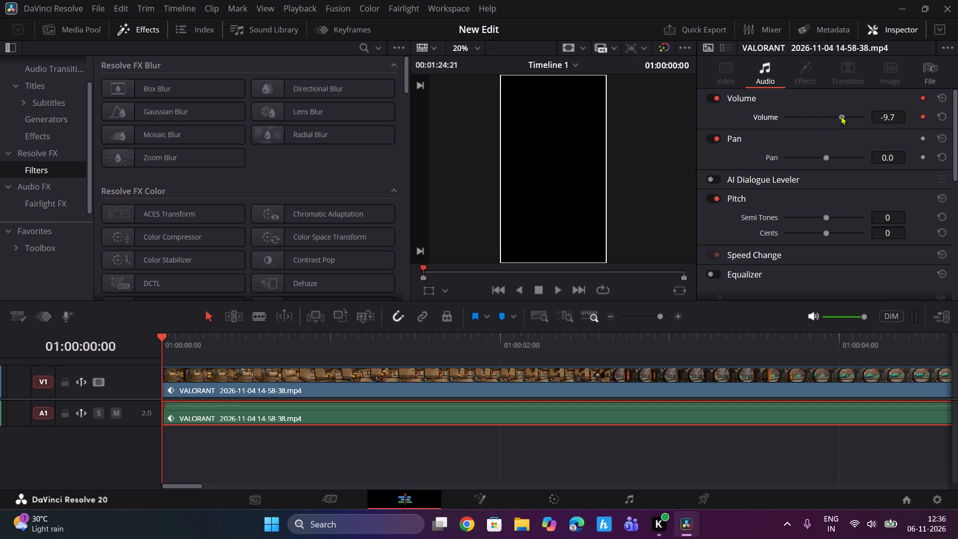
pyautogui.moveTo(841, 116); pyautogui.dragTo(687, 125)
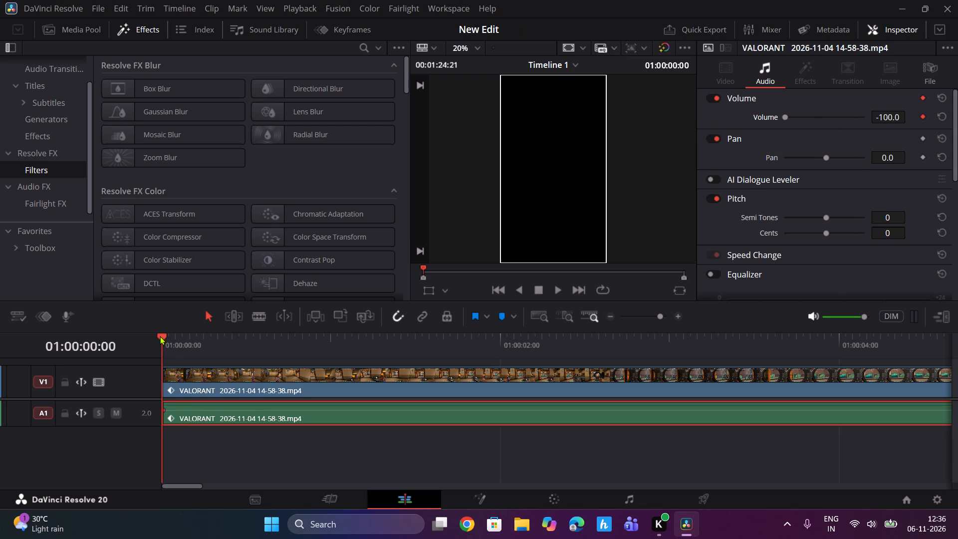
# Play the opening from the timeline's start to check the audio with the lowered starting volume.
pyautogui.press('space')
pyautogui.press('space')
pyautogui.press('space')
pyautogui.press('space')
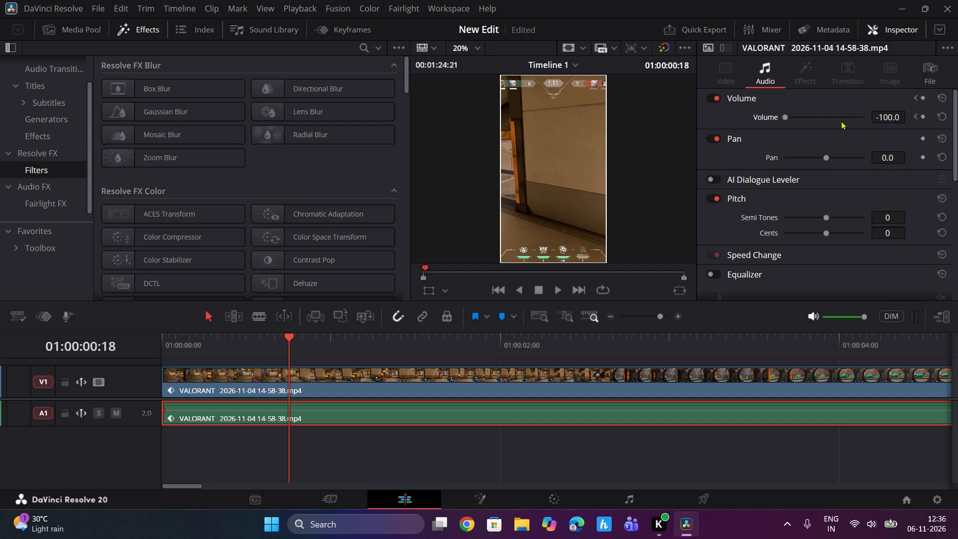
pyautogui.press('space')
pyautogui.press('space')
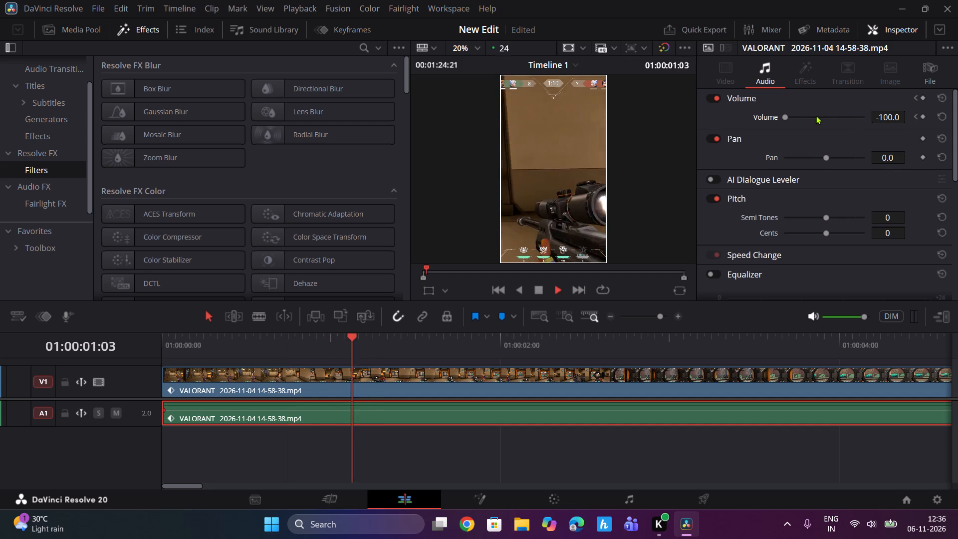
# Set the first audio clip's volume to -9.7 at 01:00:00:19 to complete a keyframed audio fade-in.
pyautogui.moveTo(372, 341); pyautogui.dragTo(305, 358)
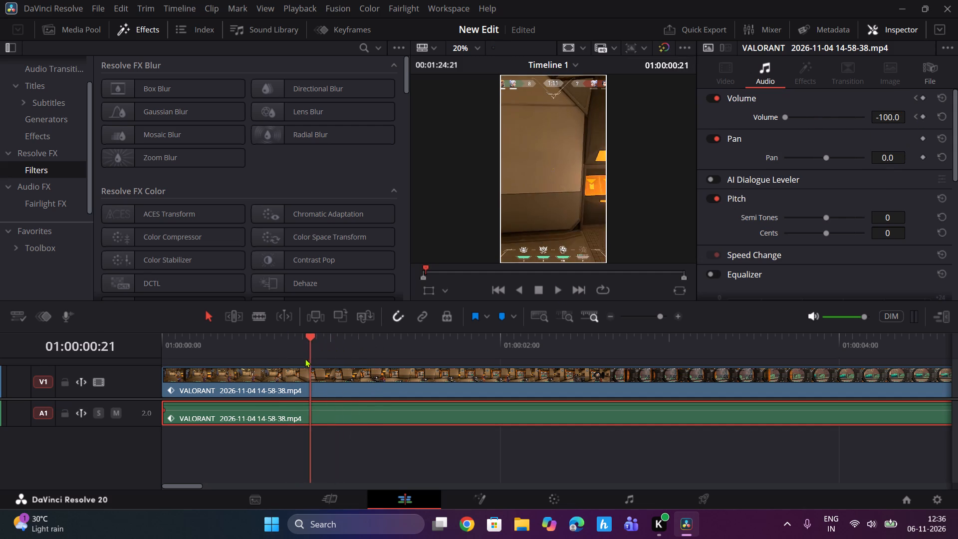
pyautogui.moveTo(305, 358); pyautogui.dragTo(295, 362)
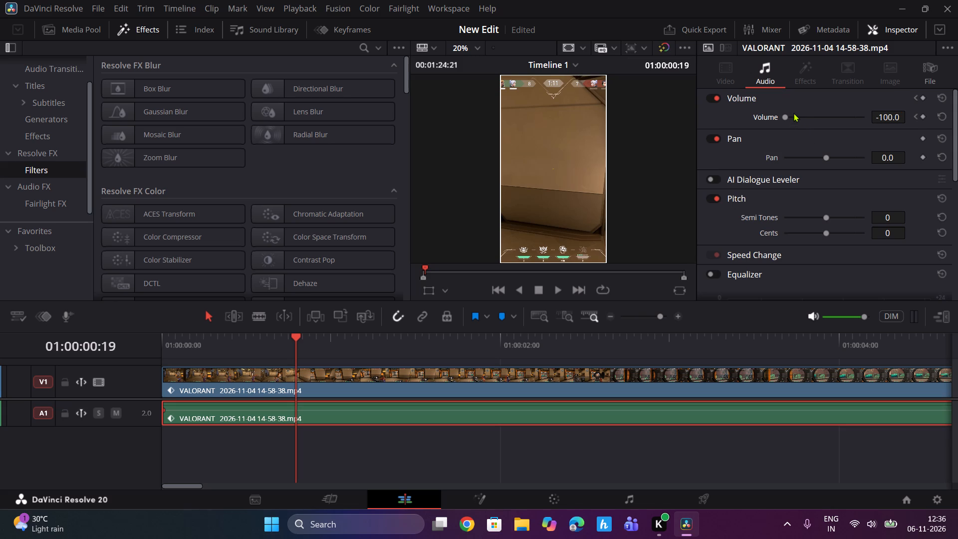
pyautogui.moveTo(796, 116); pyautogui.dragTo(835, 116)
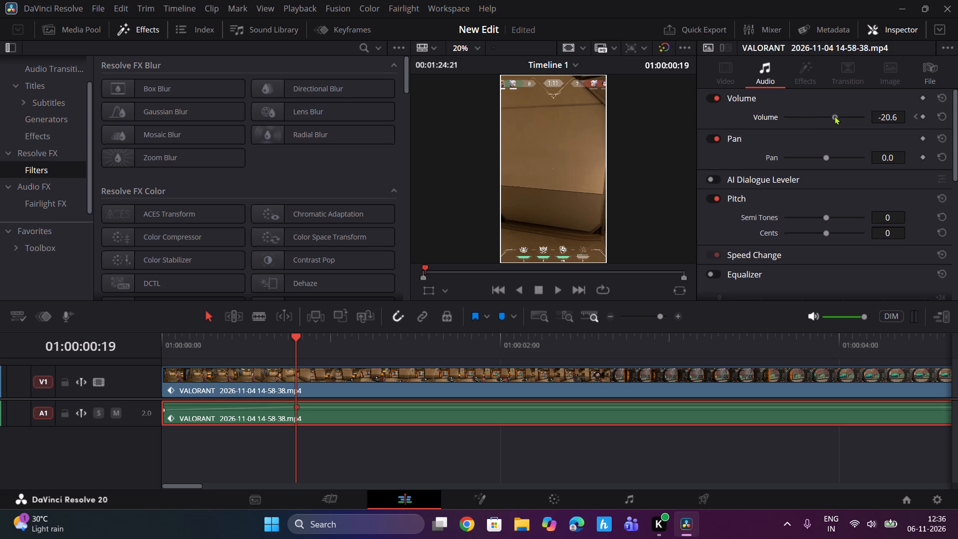
pyautogui.moveTo(835, 116); pyautogui.dragTo(842, 116)
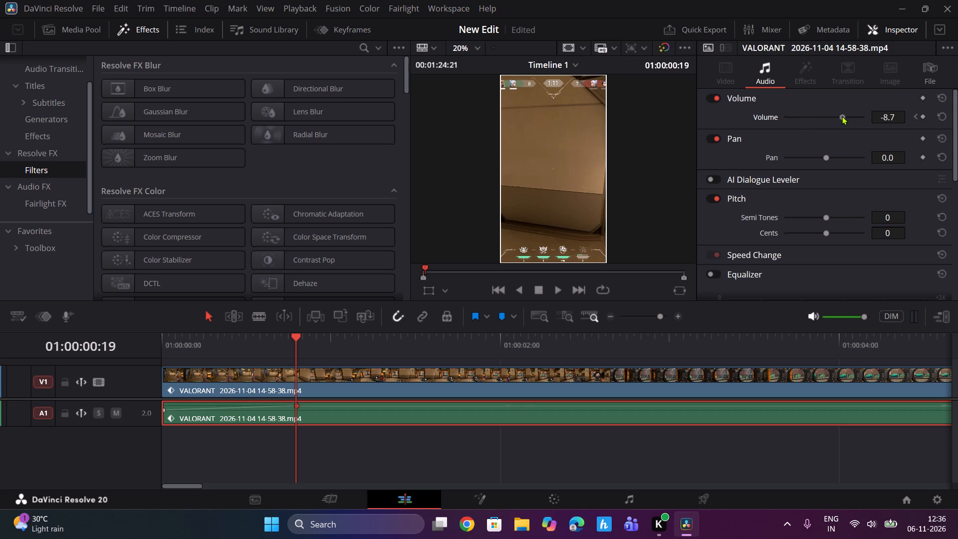
pyautogui.moveTo(842, 116); pyautogui.dragTo(842, 116)
pyautogui.moveTo(842, 116); pyautogui.dragTo(842, 117)
# Play the opening twice from the timeline's start to review the audio fade-in.
pyautogui.moveTo(294, 339); pyautogui.dragTo(106, 365)
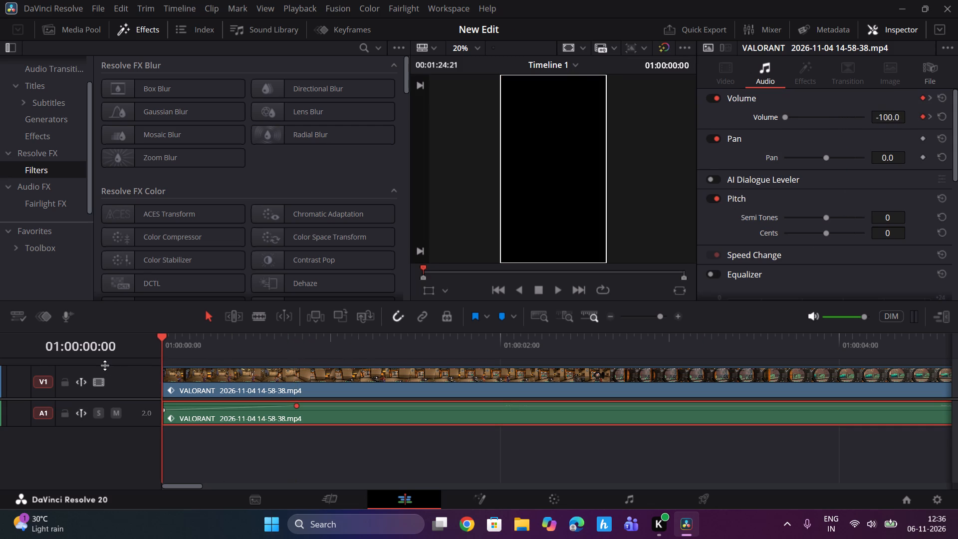
pyautogui.press('space')
pyautogui.press('space')
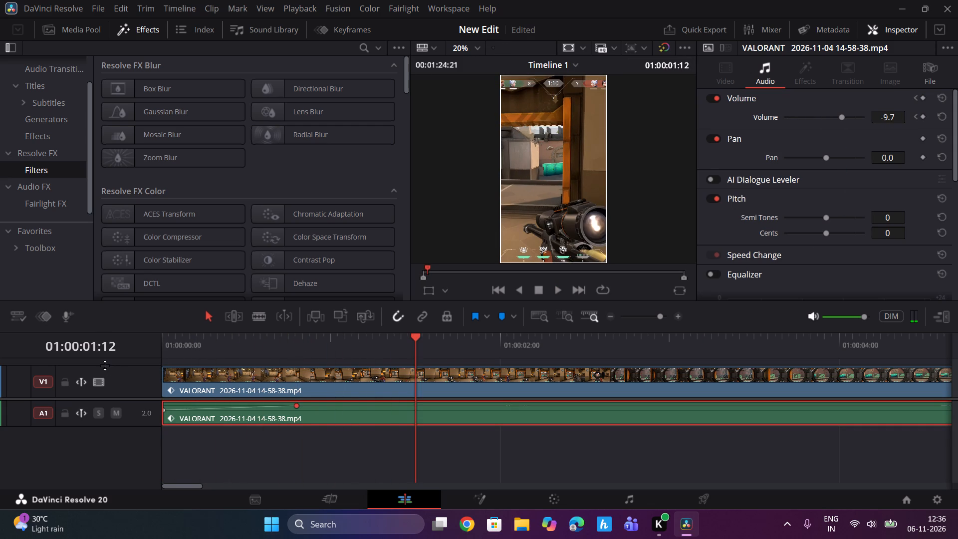
pyautogui.moveTo(419, 339); pyautogui.dragTo(109, 375)
pyautogui.press('space')
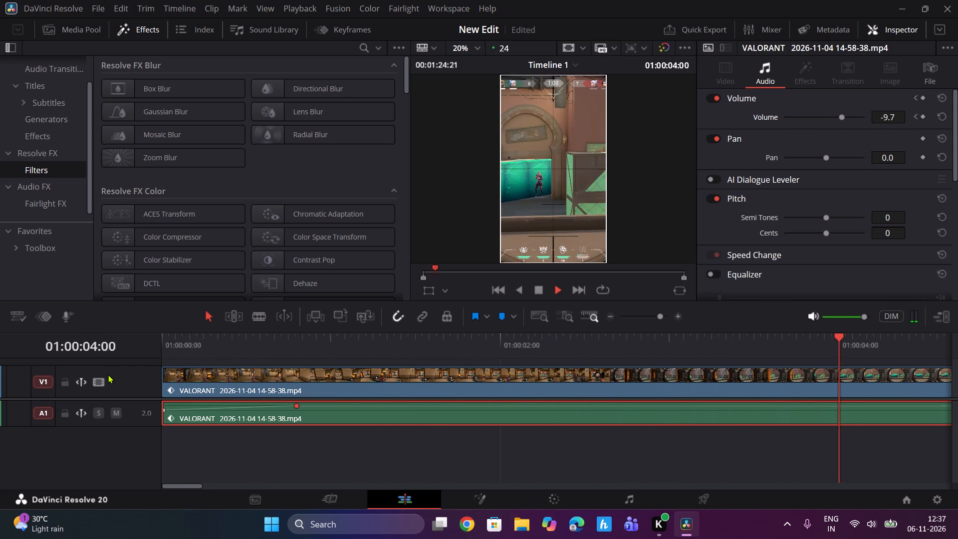
pyautogui.press('space')
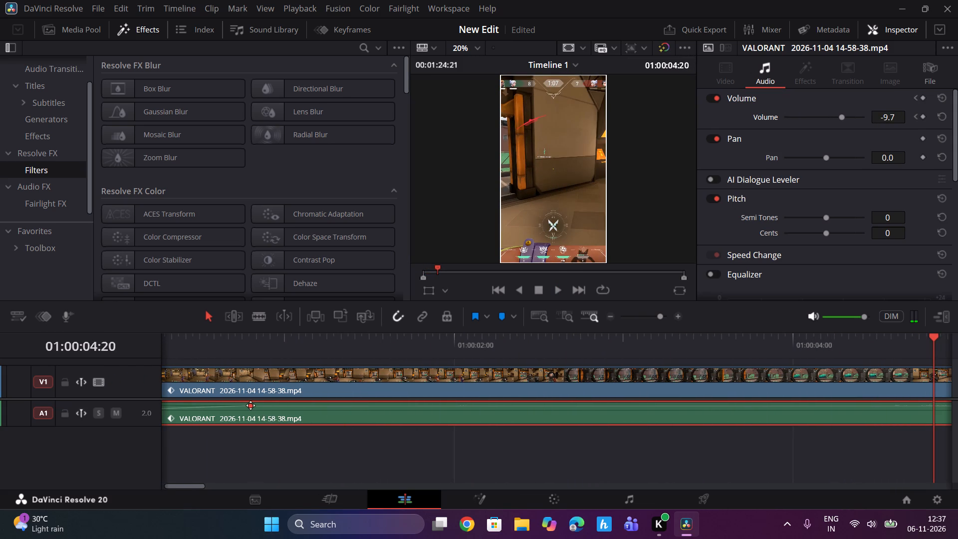
# Raise the first audio clip's volume keyframe at 01:00:00:19 to -5.7.
pyautogui.click(250, 405)
pyautogui.click(250, 339)
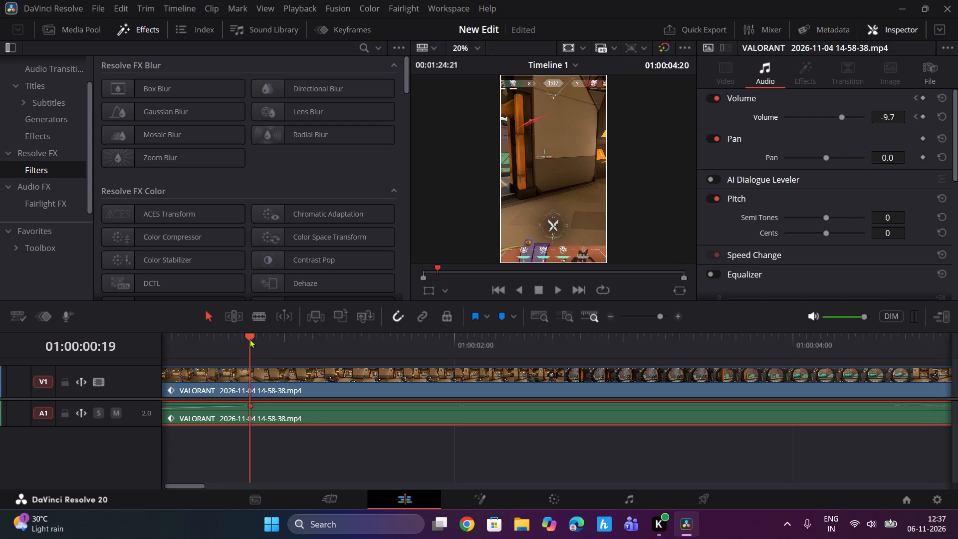
pyautogui.click(251, 406)
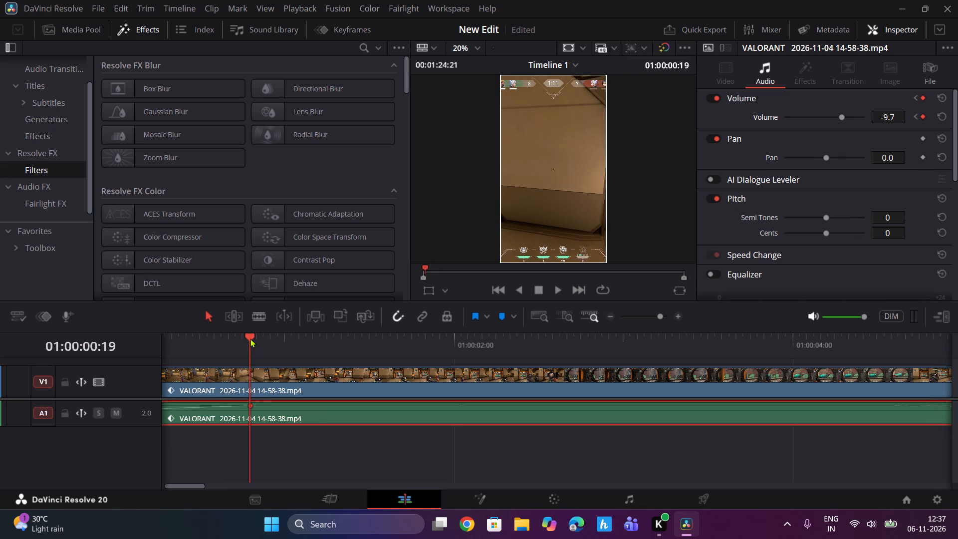
pyautogui.click(844, 116)
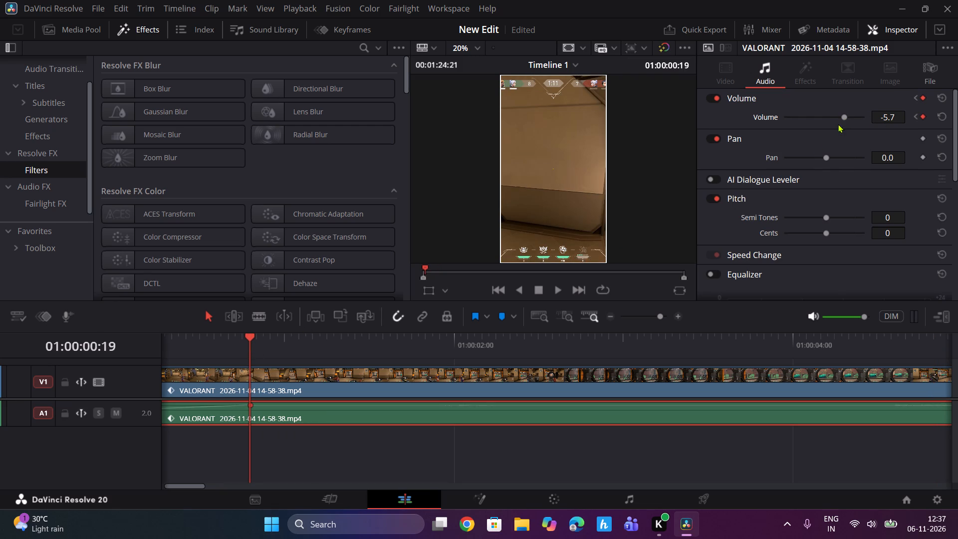
# Replay the opening several times from the timeline's start to check the louder audio fade-in.
pyautogui.press('space')
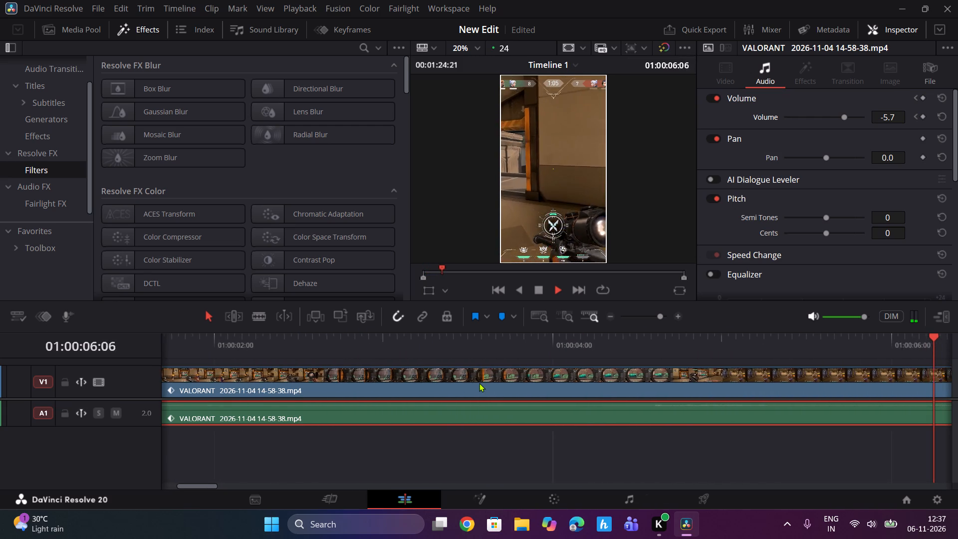
pyautogui.moveTo(930, 339); pyautogui.dragTo(77, 390)
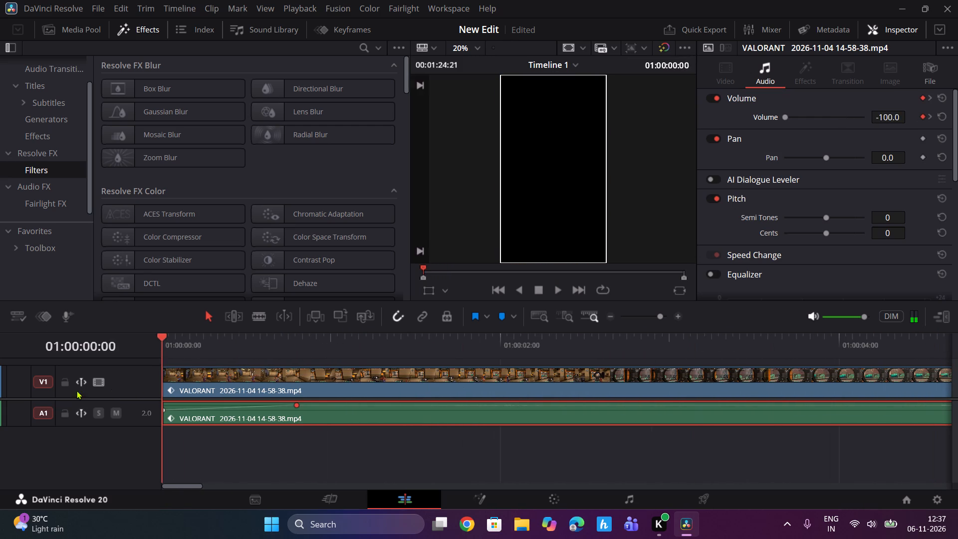
pyautogui.moveTo(77, 390); pyautogui.dragTo(41, 392)
pyautogui.click(247, 358)
pyautogui.moveTo(246, 358); pyautogui.dragTo(238, 358)
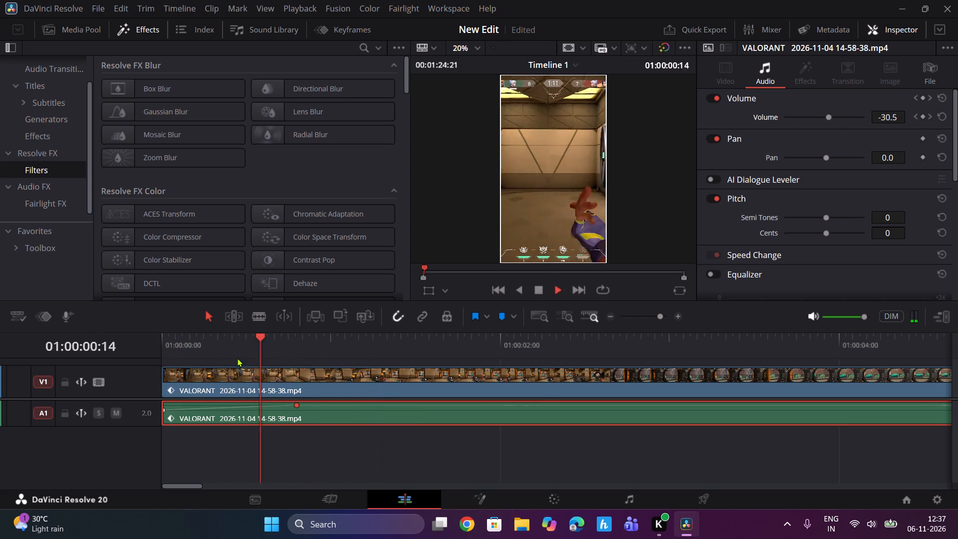
pyautogui.moveTo(238, 358); pyautogui.dragTo(29, 373)
pyautogui.click(173, 351)
pyautogui.moveTo(173, 350); pyautogui.dragTo(155, 352)
pyautogui.click(173, 346)
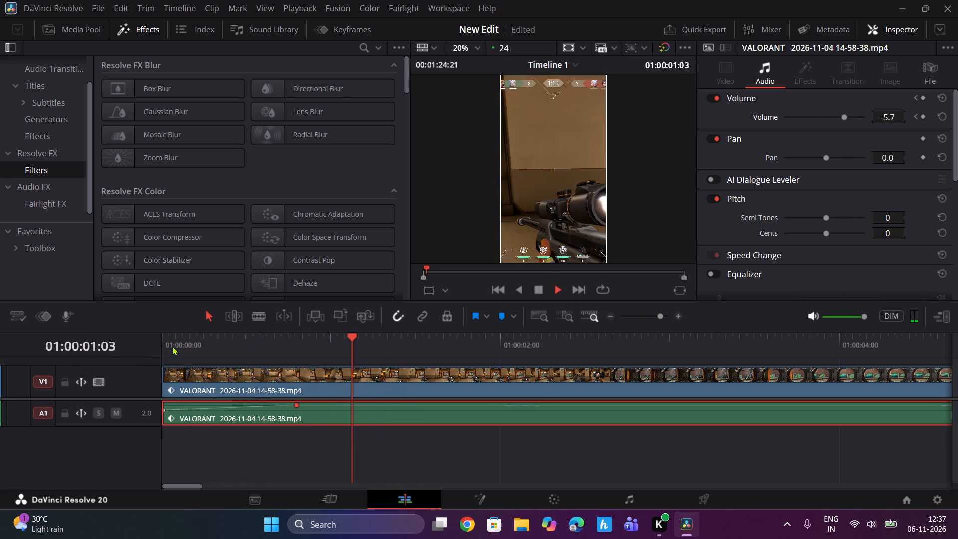
pyautogui.doubleClick(171, 345)
pyautogui.click(537, 286)
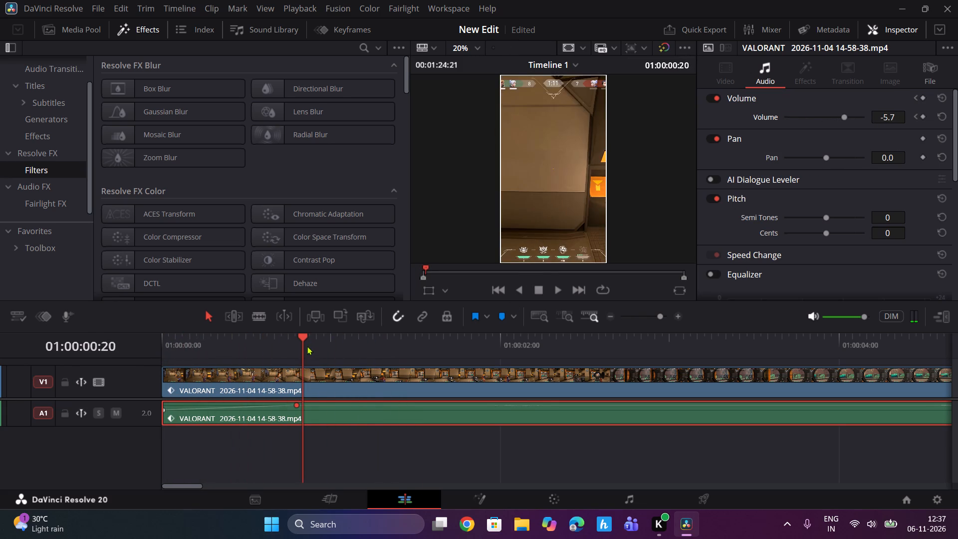
pyautogui.moveTo(297, 348); pyautogui.dragTo(105, 375)
pyautogui.click(554, 290)
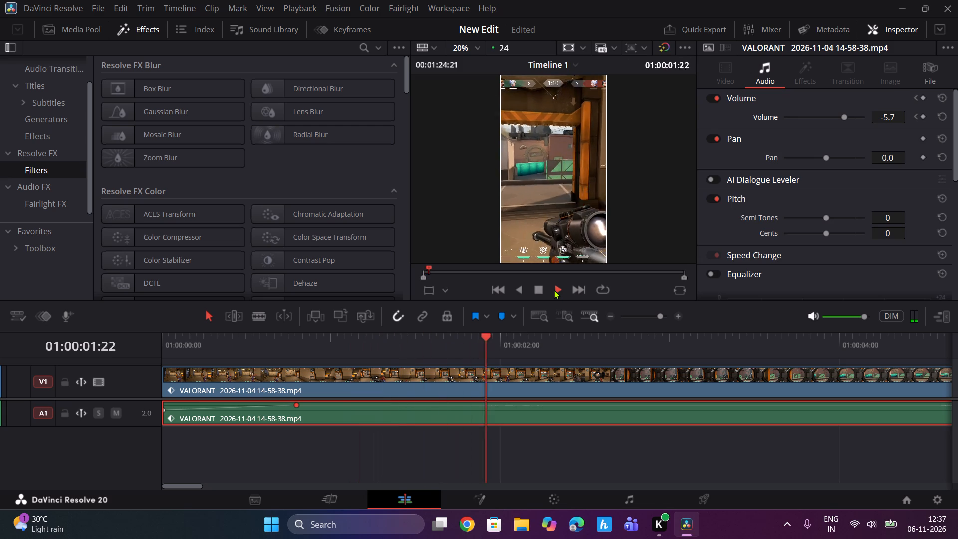
pyautogui.click(542, 289)
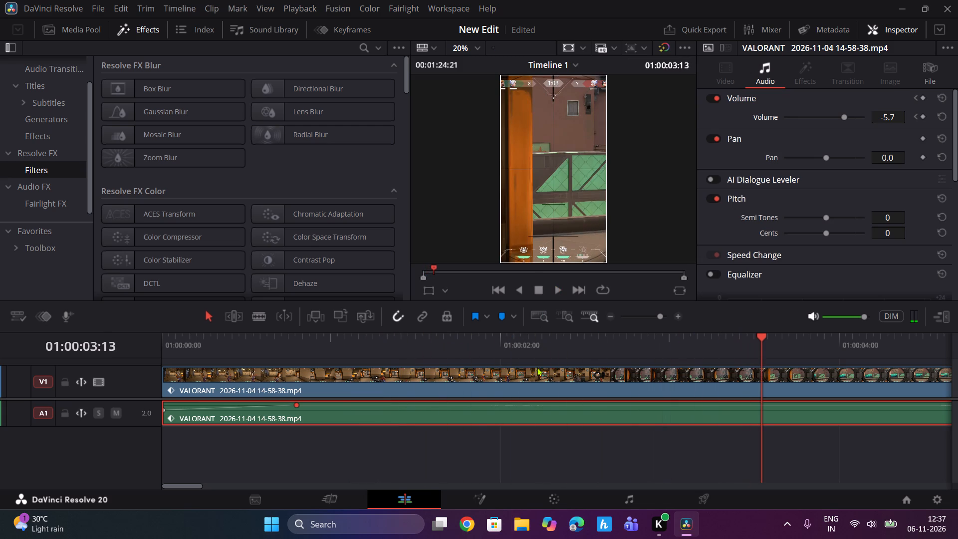
# Review the opening seconds of the first clip on a wider timeline view, scrubbing from the start to about 01:00:06:07.
pyautogui.click(651, 314)
pyautogui.click(652, 315)
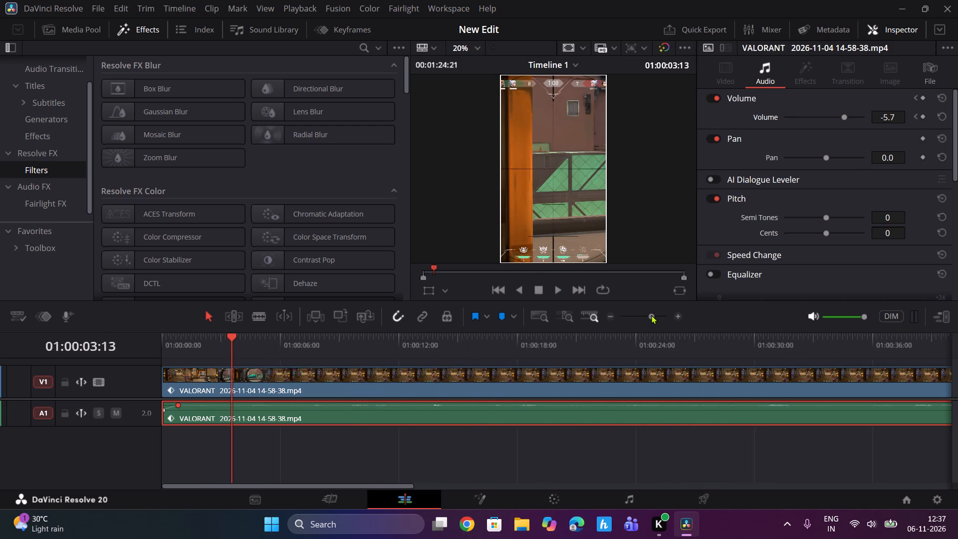
pyautogui.moveTo(221, 341); pyautogui.dragTo(156, 354)
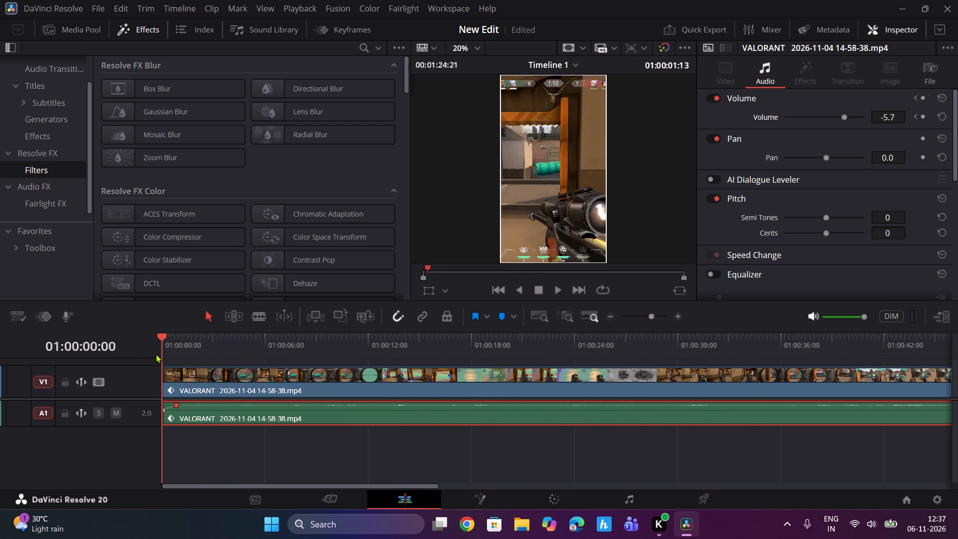
pyautogui.moveTo(156, 354); pyautogui.dragTo(142, 355)
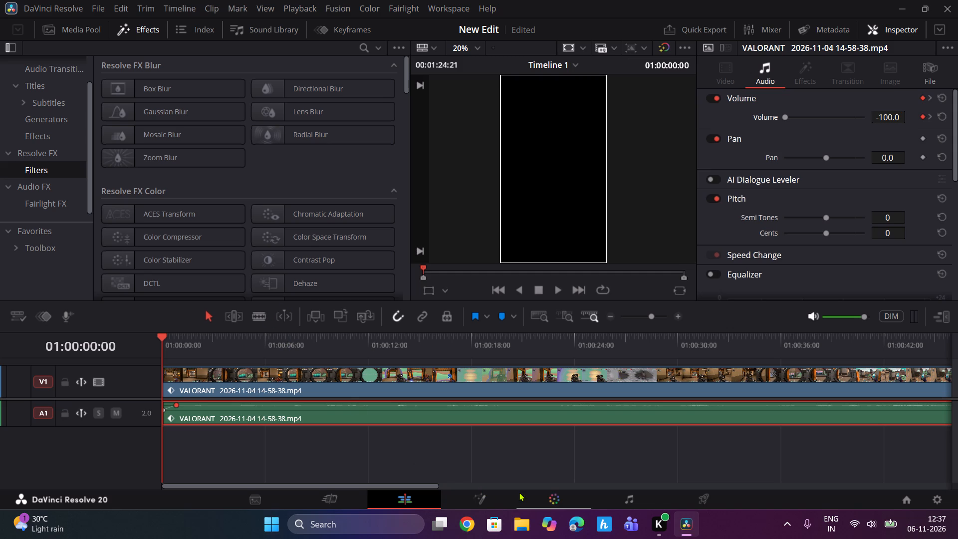
pyautogui.click(404, 363)
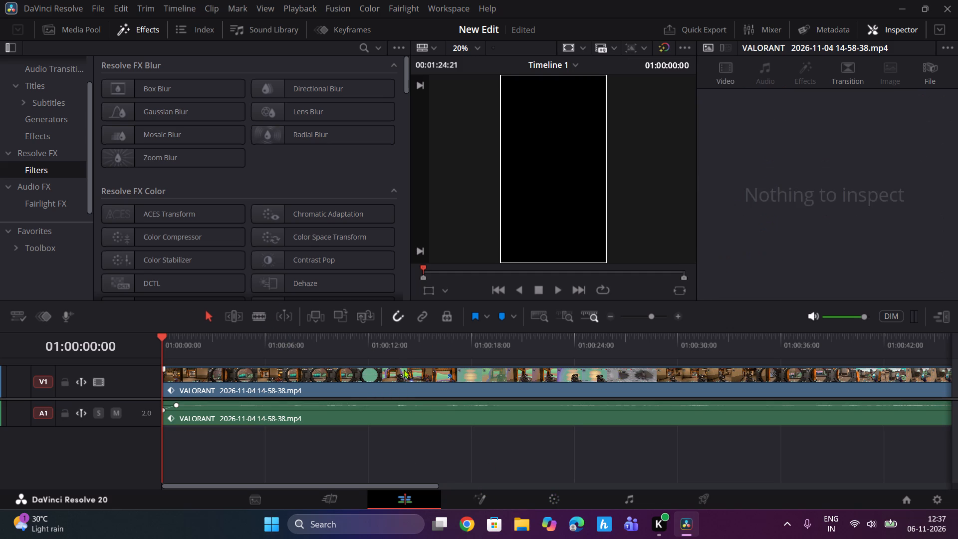
pyautogui.click(405, 374)
pyautogui.moveTo(164, 336); pyautogui.dragTo(272, 336)
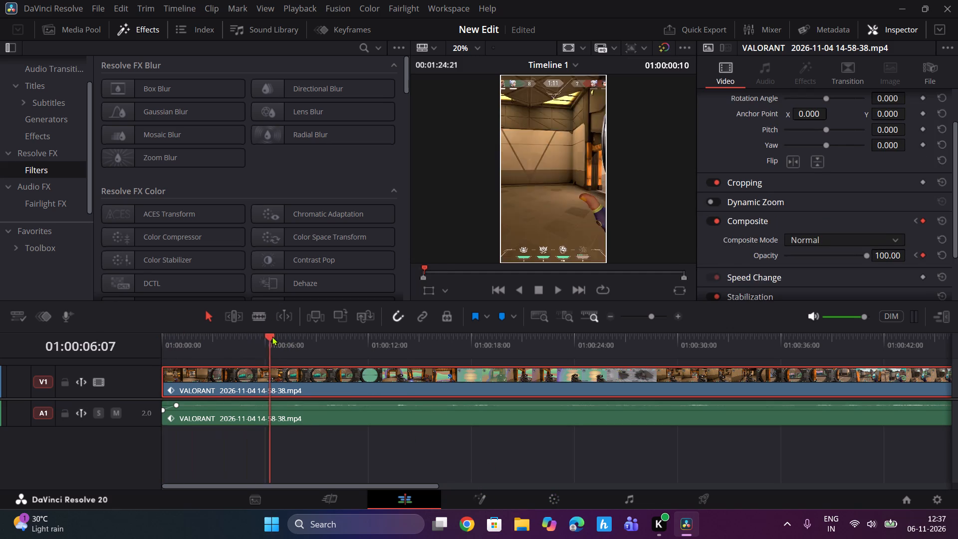
pyautogui.moveTo(272, 336); pyautogui.dragTo(232, 347)
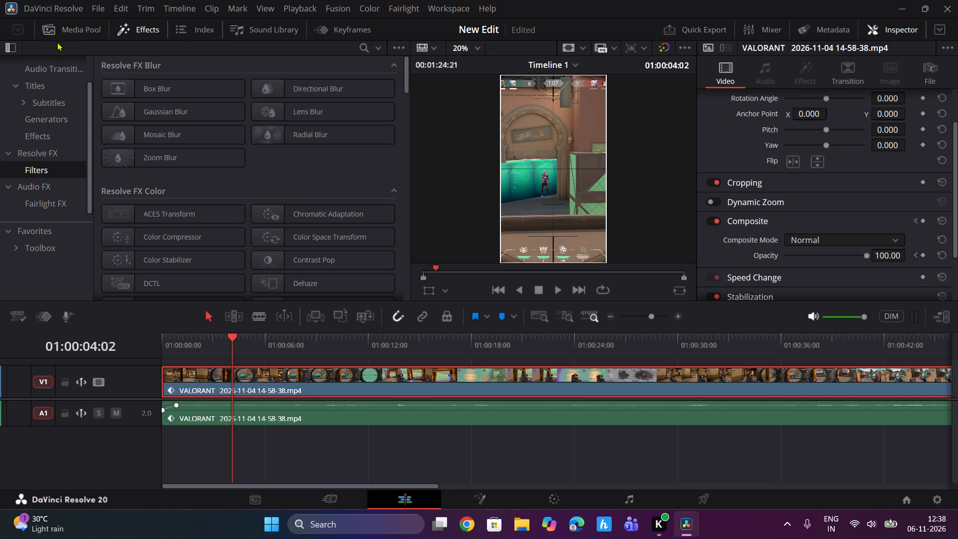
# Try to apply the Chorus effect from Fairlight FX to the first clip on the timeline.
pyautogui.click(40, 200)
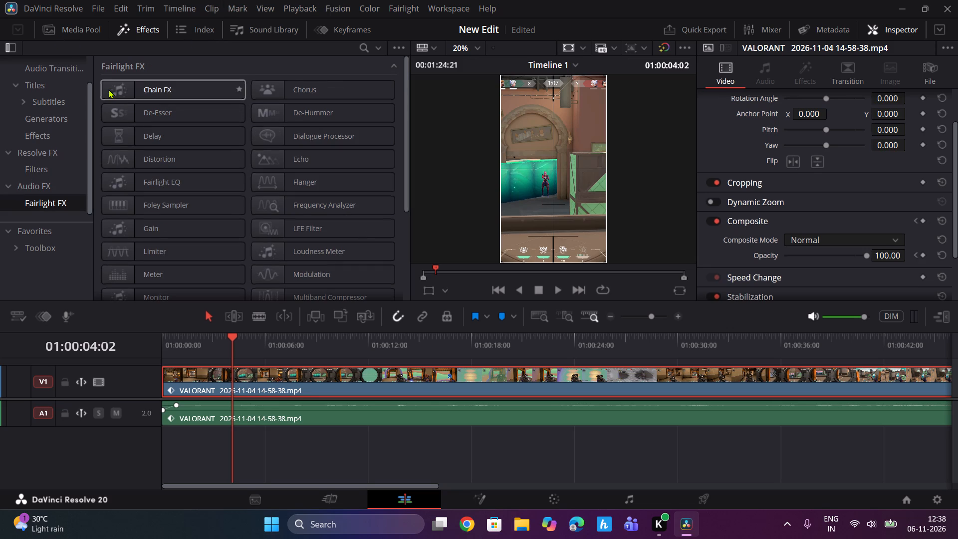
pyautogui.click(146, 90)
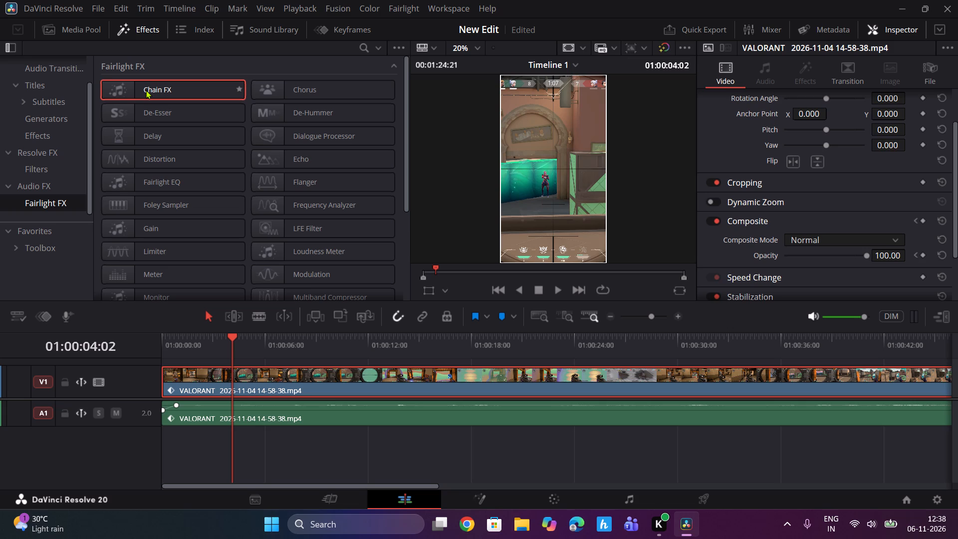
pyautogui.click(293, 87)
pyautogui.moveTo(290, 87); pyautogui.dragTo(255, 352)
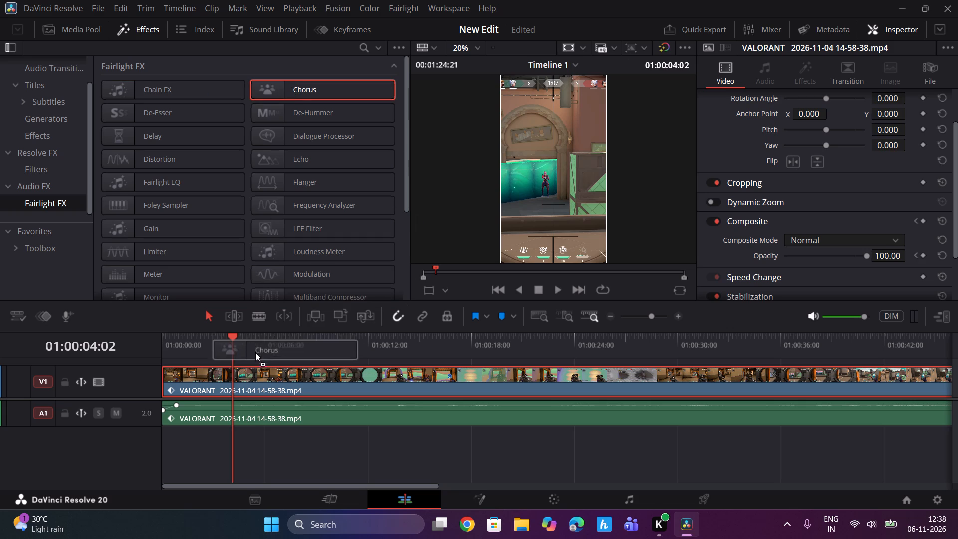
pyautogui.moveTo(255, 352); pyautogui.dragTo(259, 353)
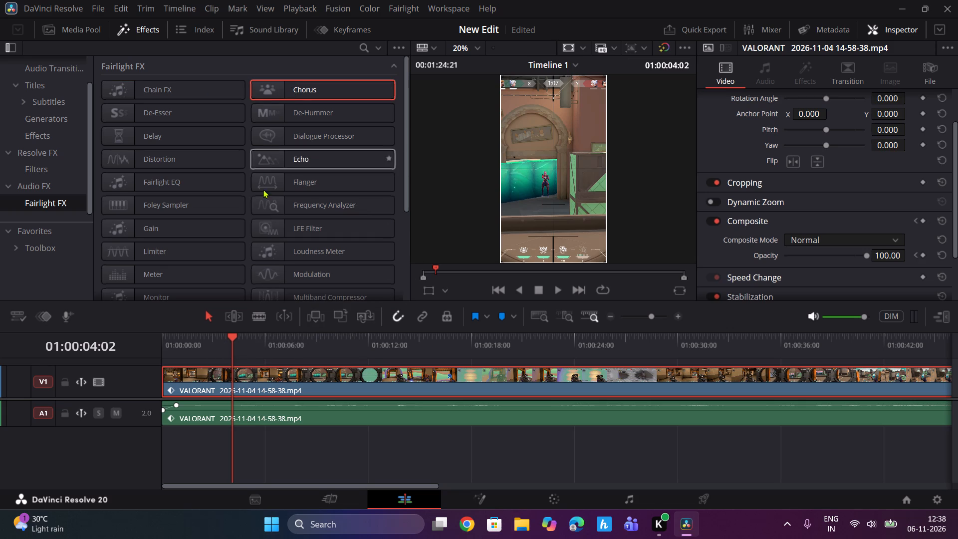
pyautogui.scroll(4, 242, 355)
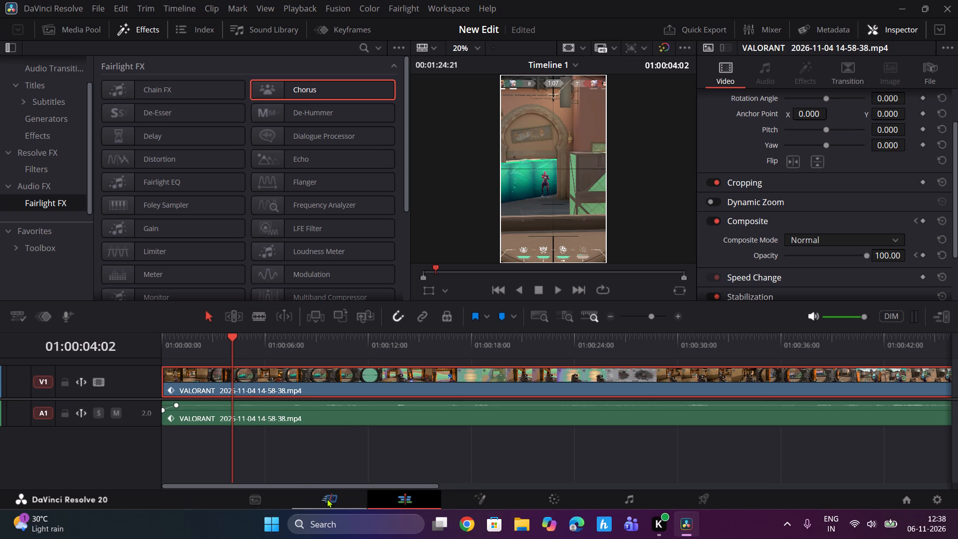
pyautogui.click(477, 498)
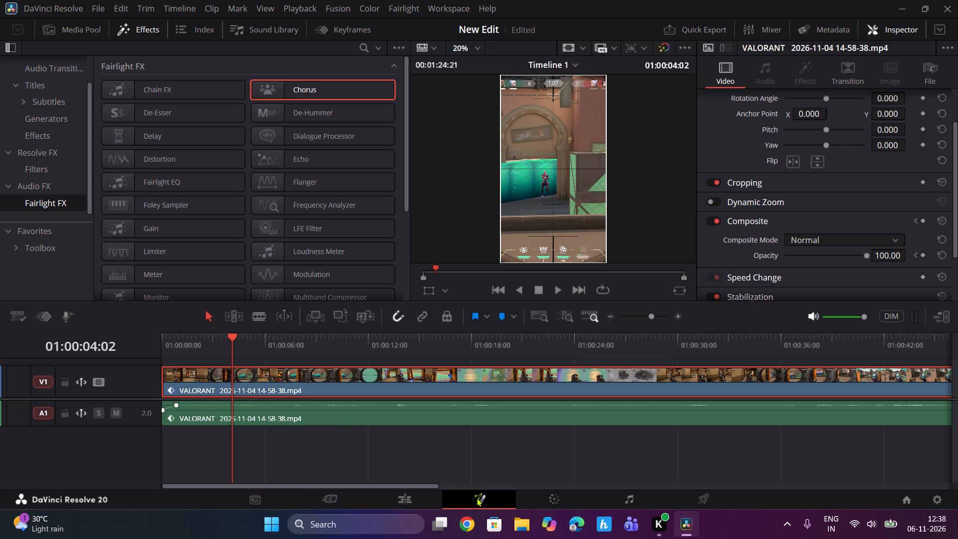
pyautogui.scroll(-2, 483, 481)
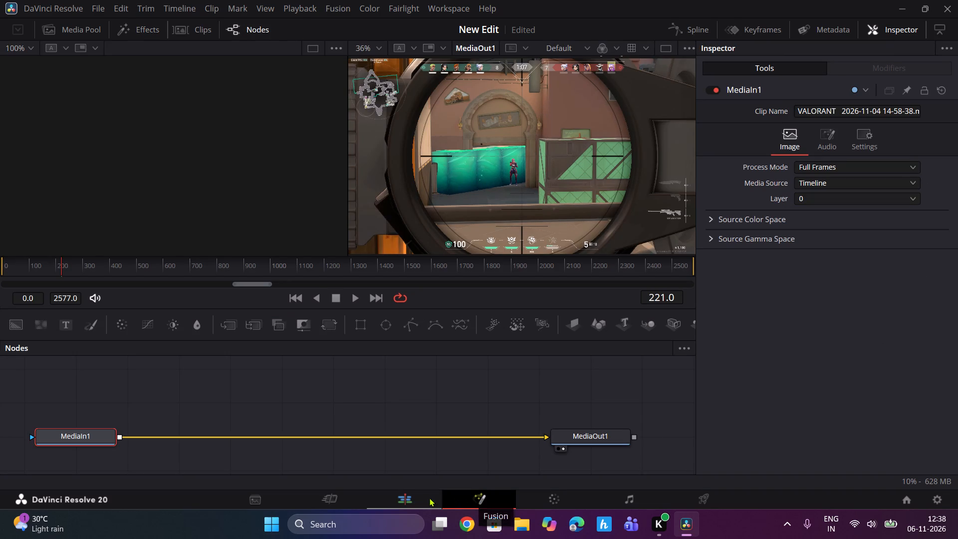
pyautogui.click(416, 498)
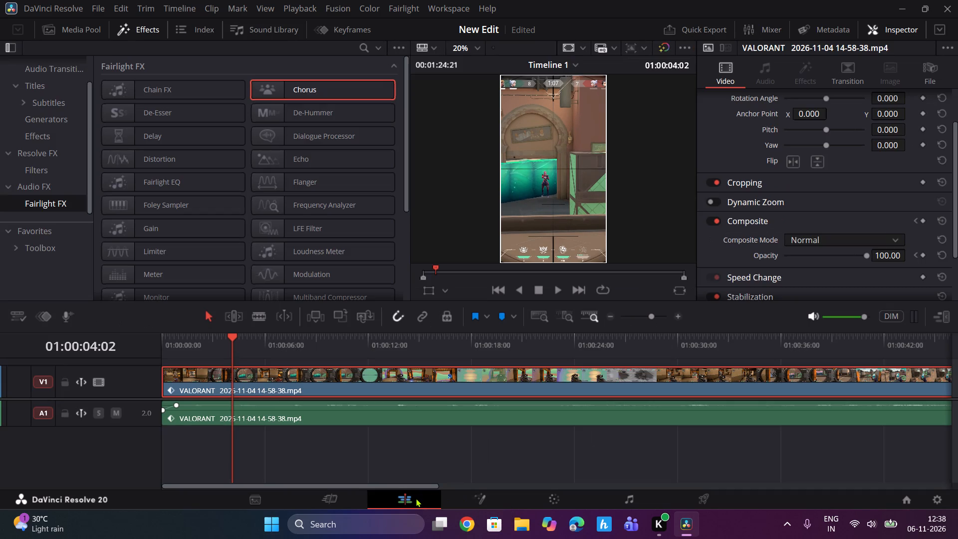
# Switch to the Cut page and scrub the opening back to the timeline's start at 01:00:00:00.
pyautogui.click(344, 499)
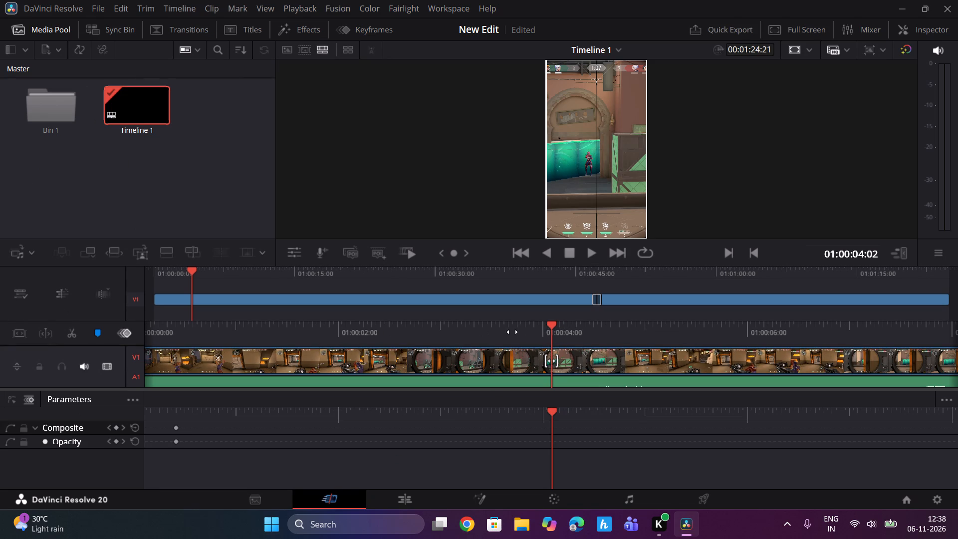
pyautogui.moveTo(555, 325); pyautogui.dragTo(500, 329)
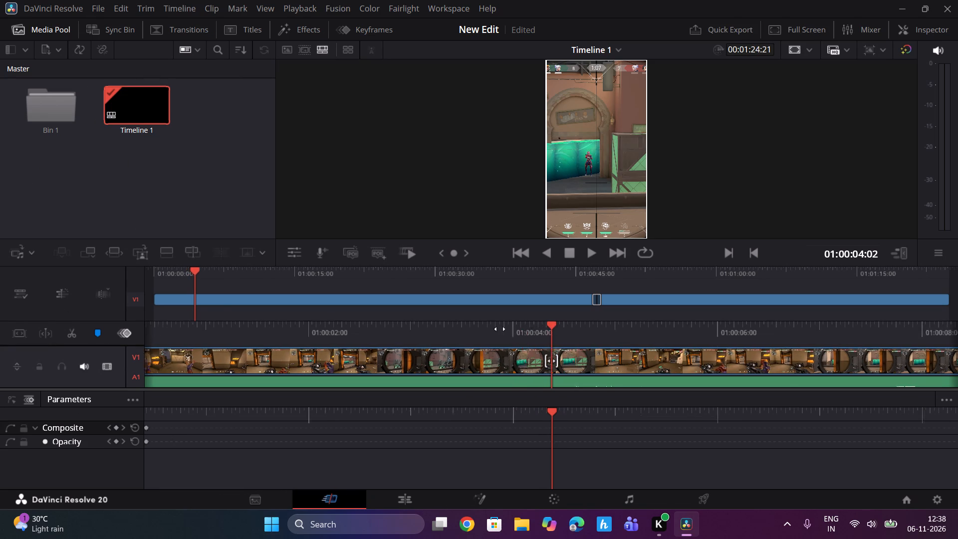
pyautogui.moveTo(500, 329); pyautogui.dragTo(635, 326)
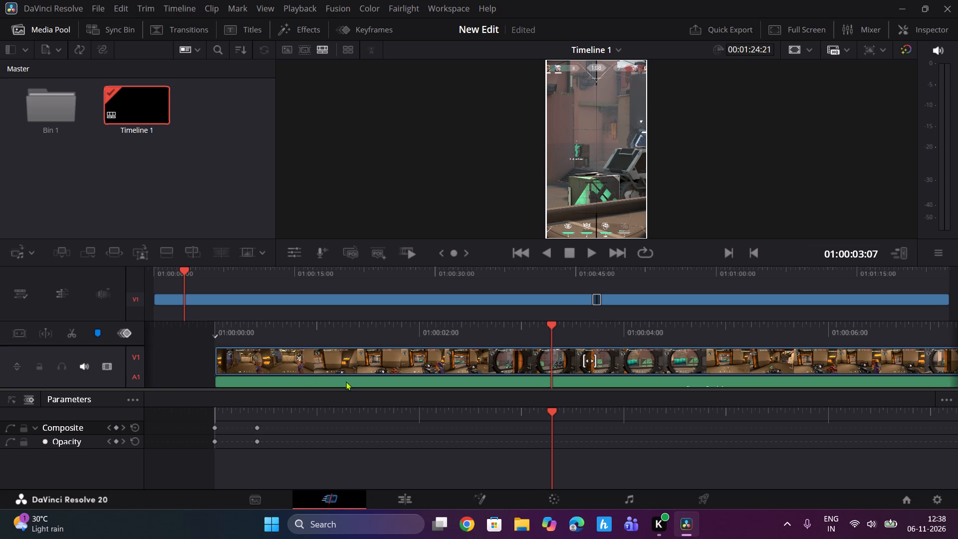
pyautogui.moveTo(550, 414); pyautogui.dragTo(616, 419)
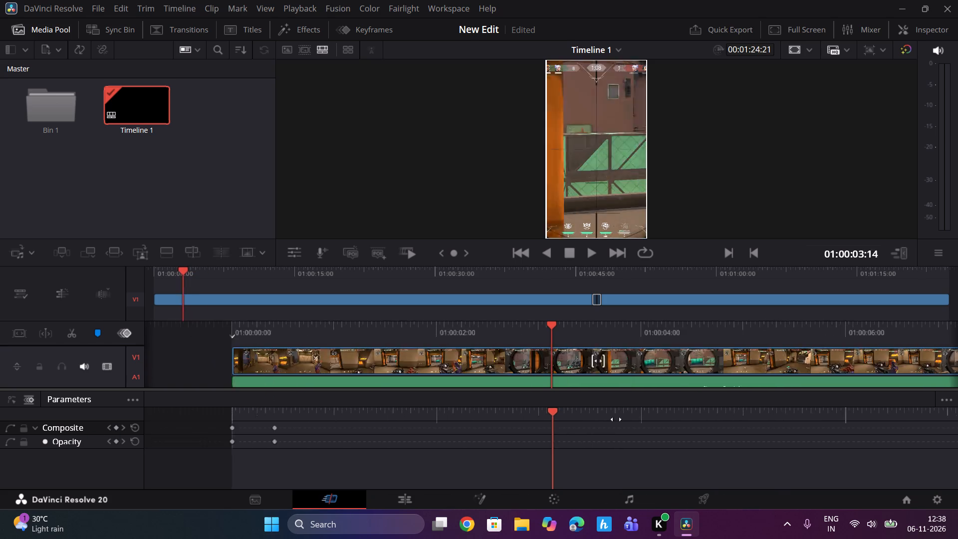
pyautogui.moveTo(616, 419); pyautogui.dragTo(957, 404)
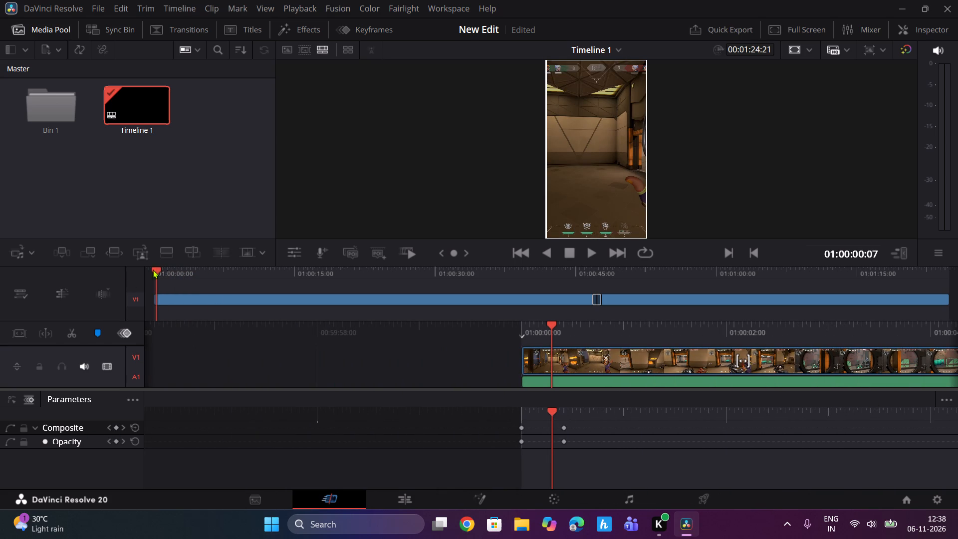
pyautogui.moveTo(153, 272); pyautogui.dragTo(84, 272)
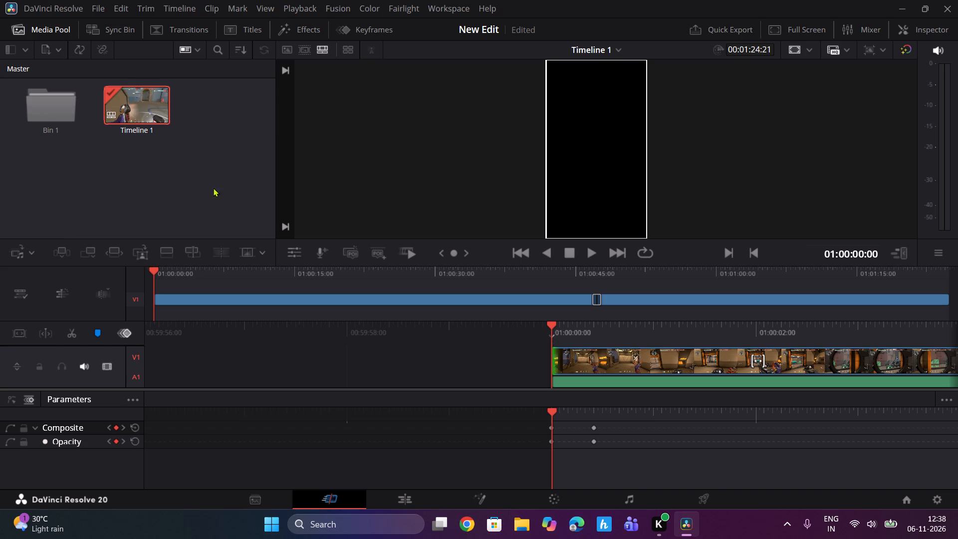
# Open Bin 1 in the media pool to view the source gameplay clips.
pyautogui.doubleClick(44, 109)
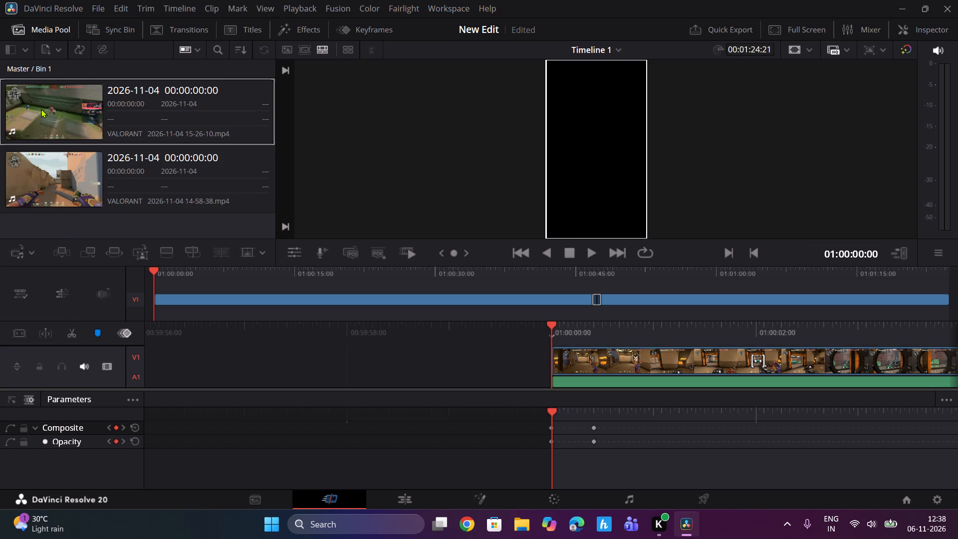
pyautogui.scroll(5, 46, 108)
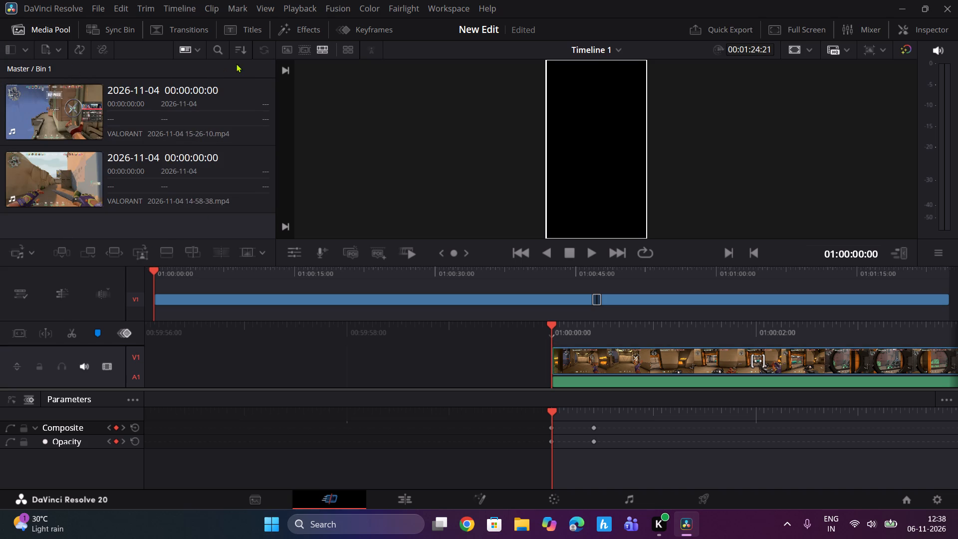
# Play the opening from the timeline's start on the Cut page, pausing along the way, and return to 01:00:00:00.
pyautogui.press('space')
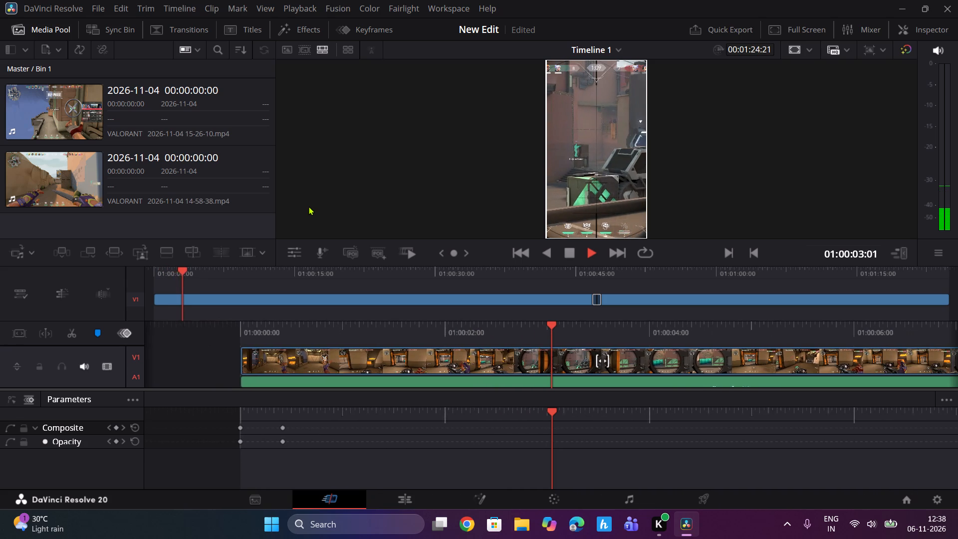
pyautogui.press('space')
pyautogui.press('space')
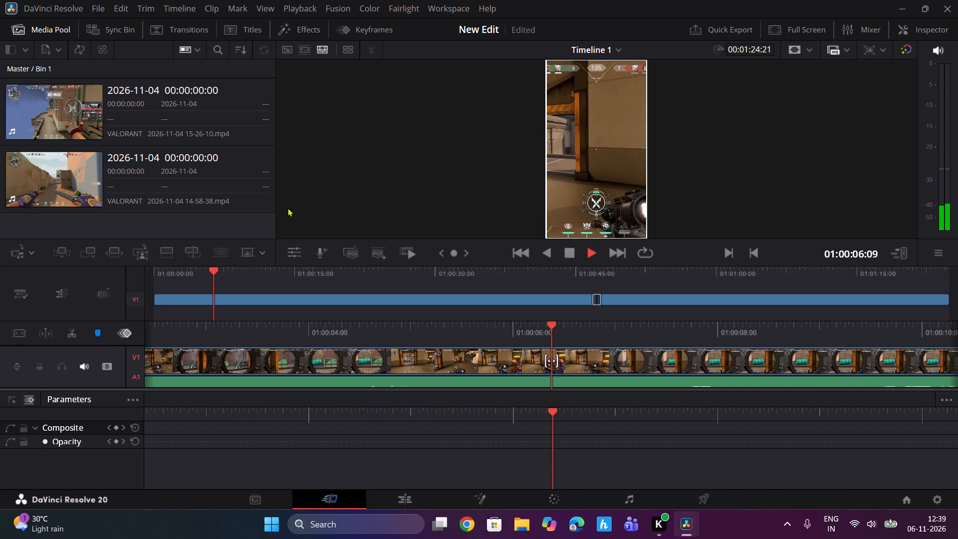
pyautogui.press('space')
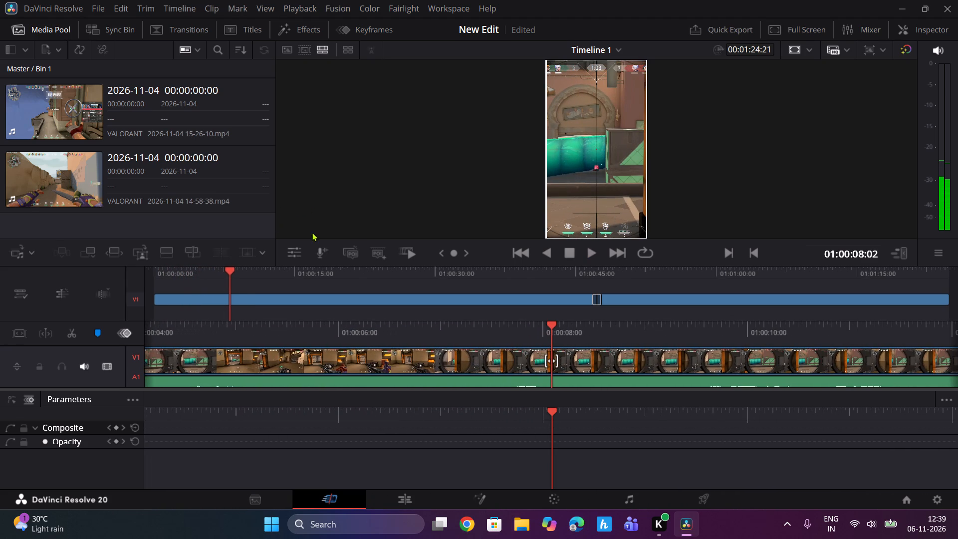
pyautogui.moveTo(552, 331); pyautogui.dragTo(954, 325)
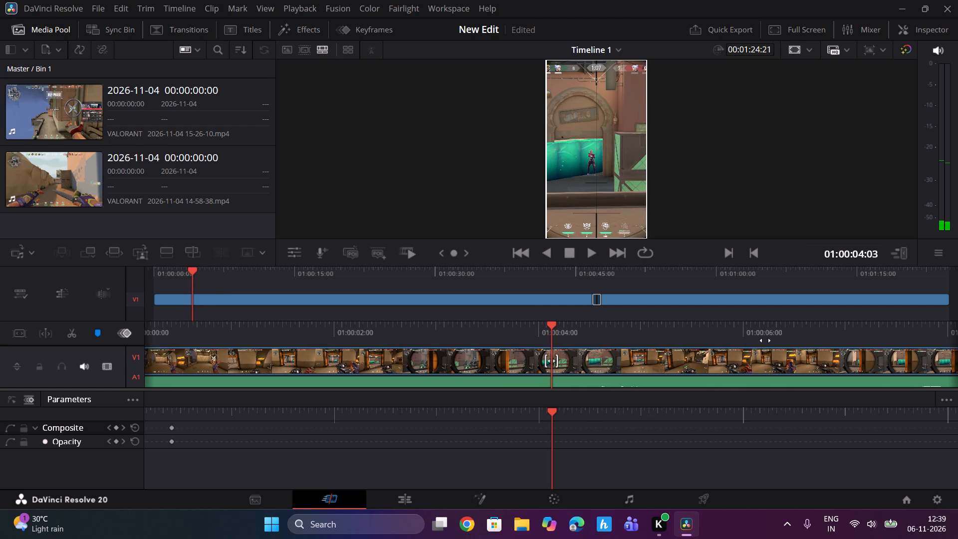
pyautogui.moveTo(191, 271); pyautogui.dragTo(55, 269)
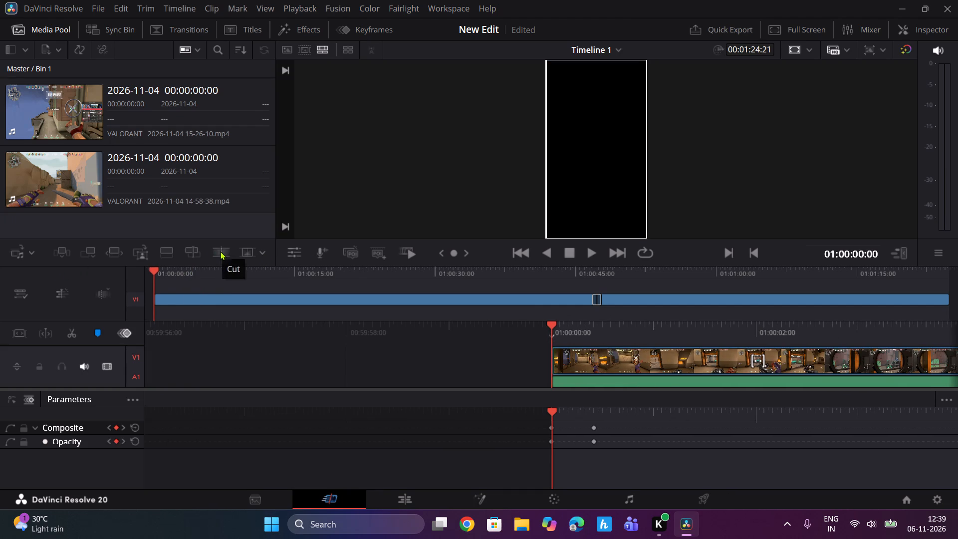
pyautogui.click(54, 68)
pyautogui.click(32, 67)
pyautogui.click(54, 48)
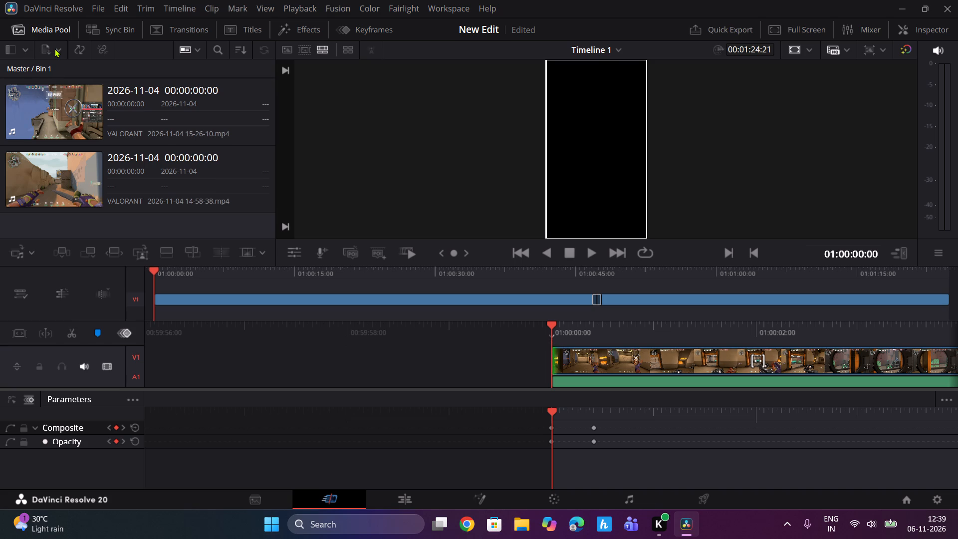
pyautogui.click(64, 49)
# Browse the title presets on the Cut page, previewing options in the Titles and Fusion Titles groups.
pyautogui.click(245, 29)
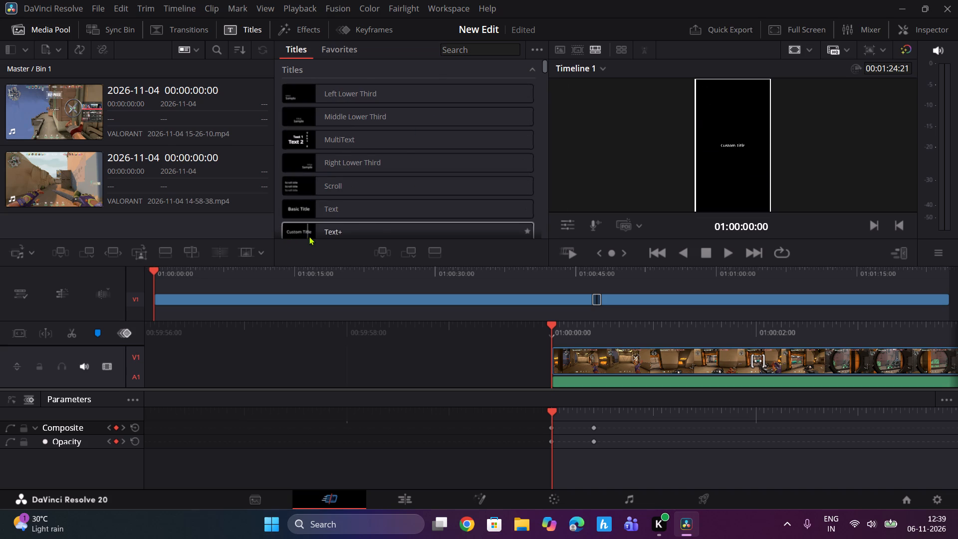
pyautogui.scroll(-2, 346, 148)
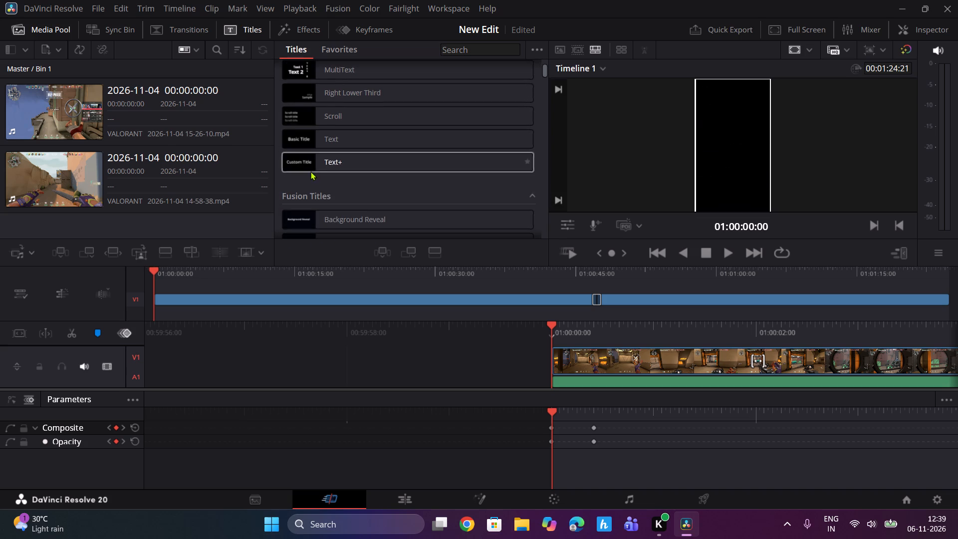
pyautogui.scroll(-1, 322, 168)
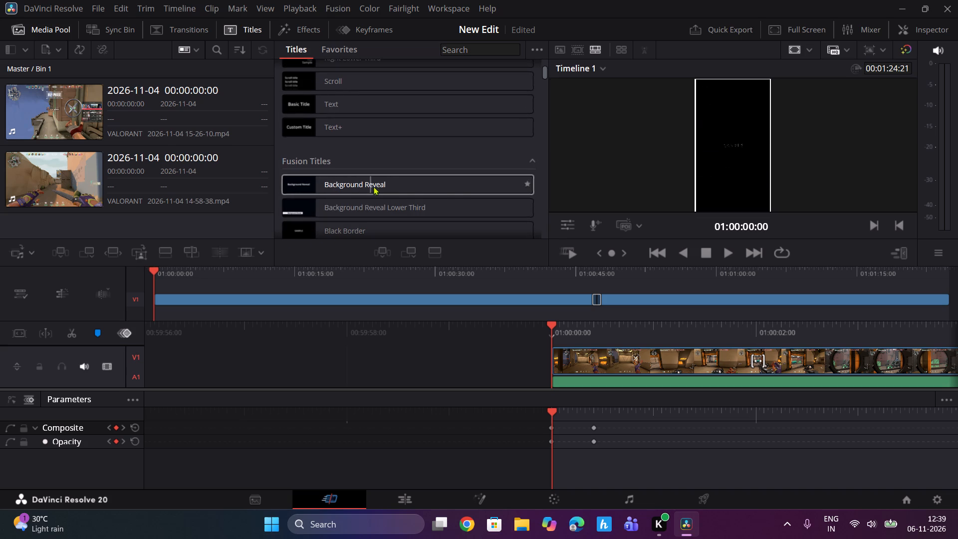
pyautogui.scroll(-2, 457, 188)
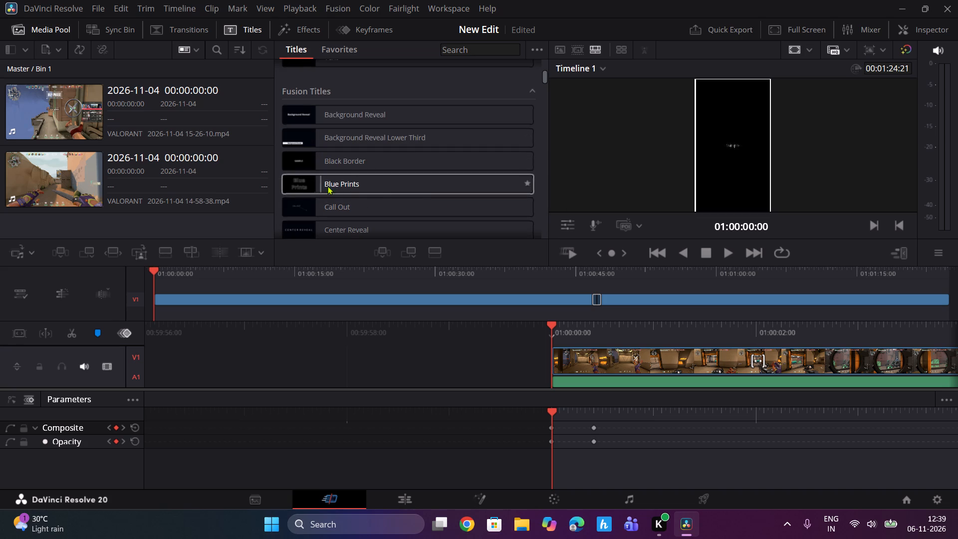
pyautogui.scroll(1, 393, 157)
pyautogui.scroll(2, 351, 117)
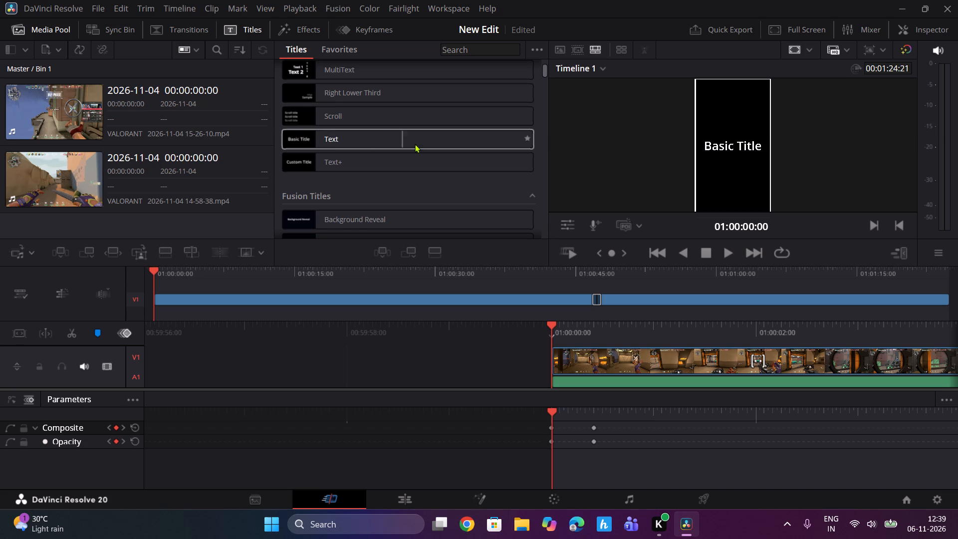
pyautogui.scroll(1, 375, 150)
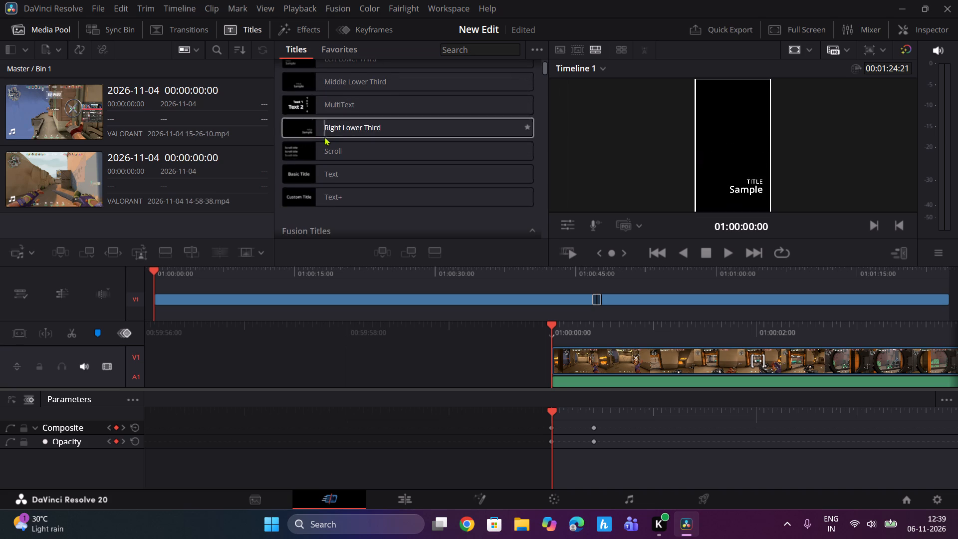
pyautogui.scroll(2, 325, 137)
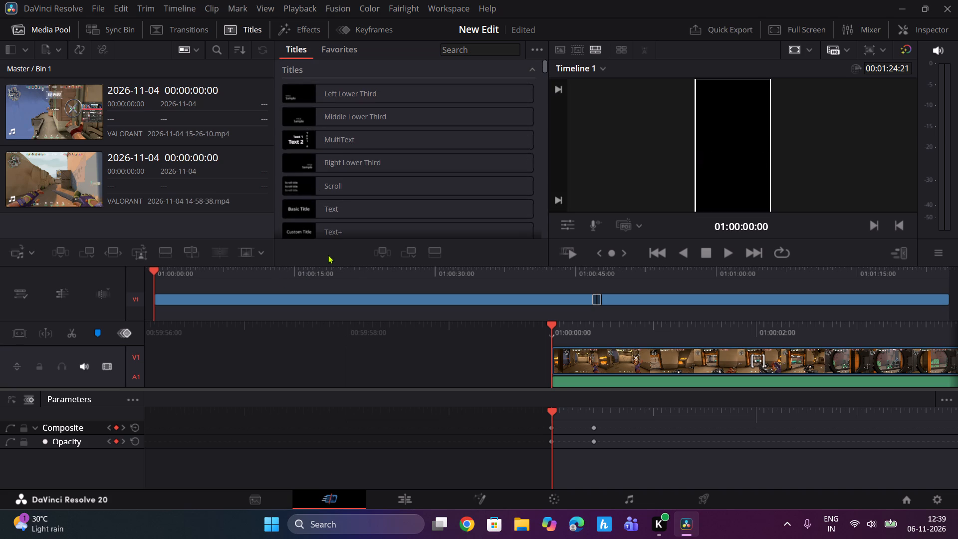
# Switch to the Edit page and scrub the playhead to the gameplay frame at 01:00:07:23.
pyautogui.click(412, 500)
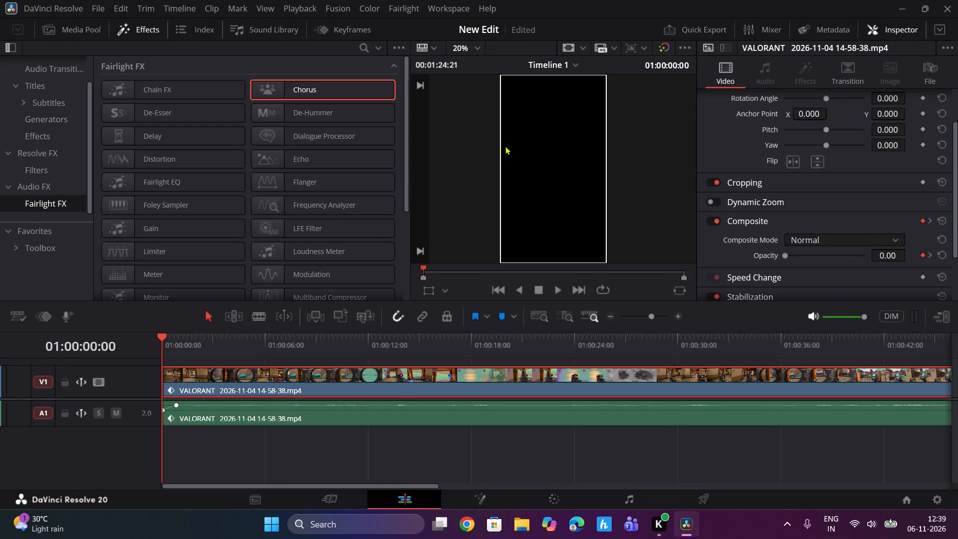
pyautogui.moveTo(163, 337); pyautogui.dragTo(309, 340)
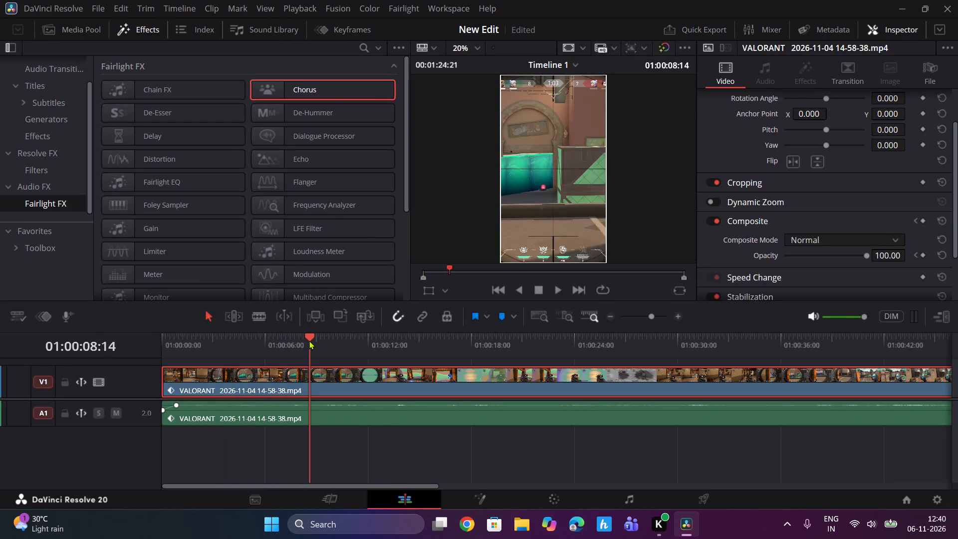
pyautogui.moveTo(309, 340); pyautogui.dragTo(285, 343)
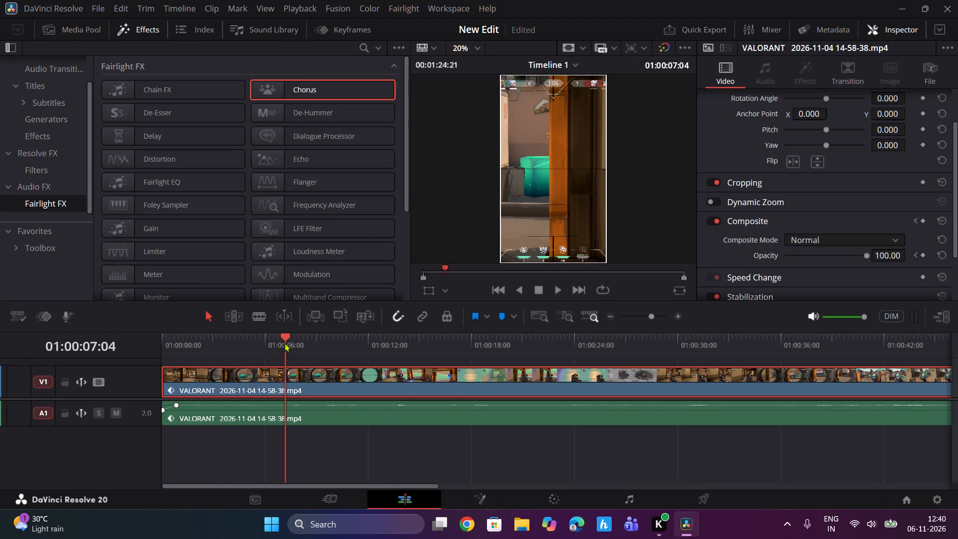
pyautogui.moveTo(285, 343); pyautogui.dragTo(299, 343)
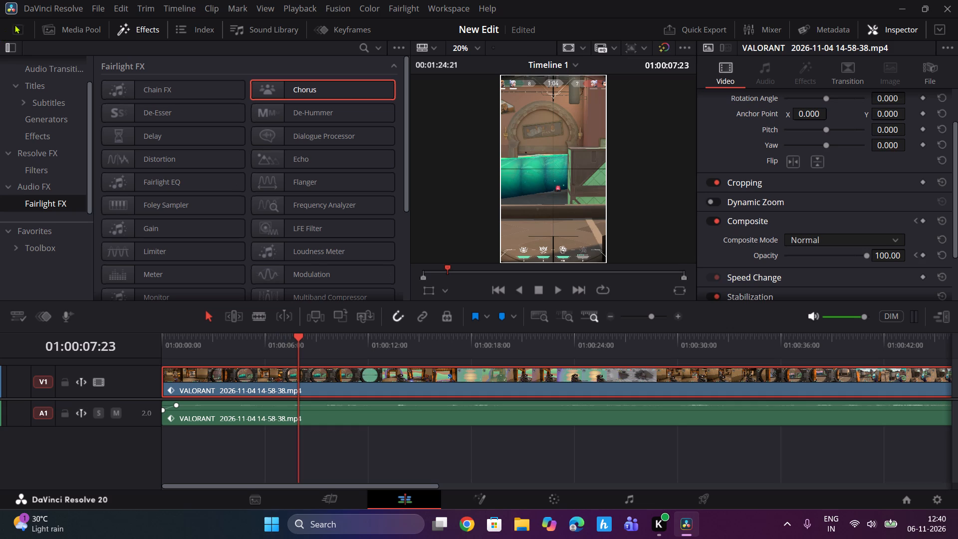
# Capture a rectangular screen snip of the Edit page workspace, covering the effects library, viewer, Inspector and timeline.
pyautogui.press('Print')
pyautogui.moveTo(2, 43); pyautogui.dragTo(278, 154)
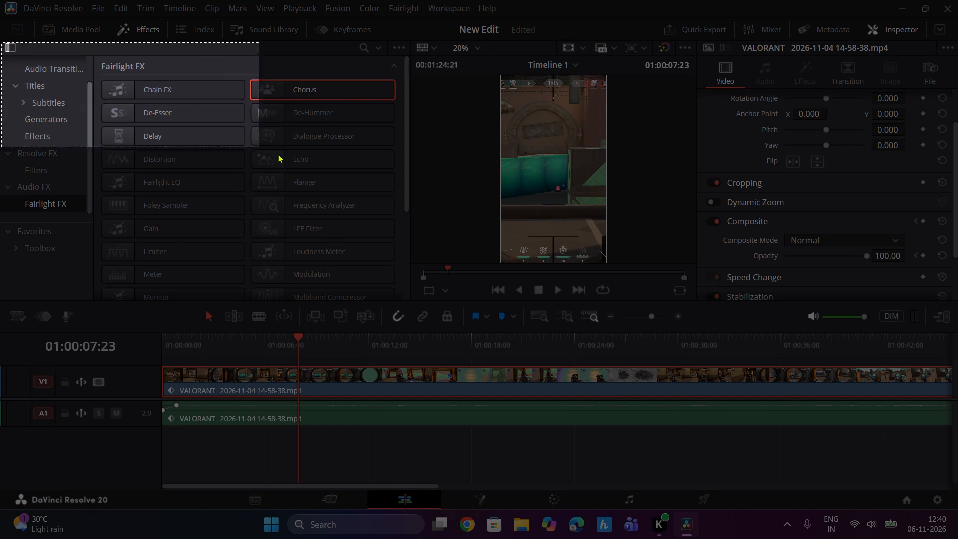
pyautogui.moveTo(278, 154); pyautogui.dragTo(957, 503)
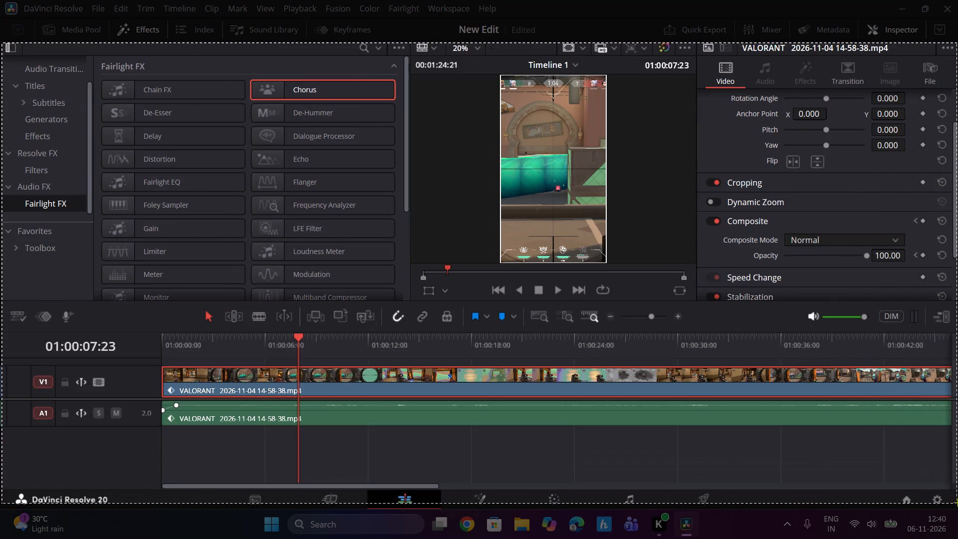
pyautogui.moveTo(957, 503); pyautogui.dragTo(954, 489)
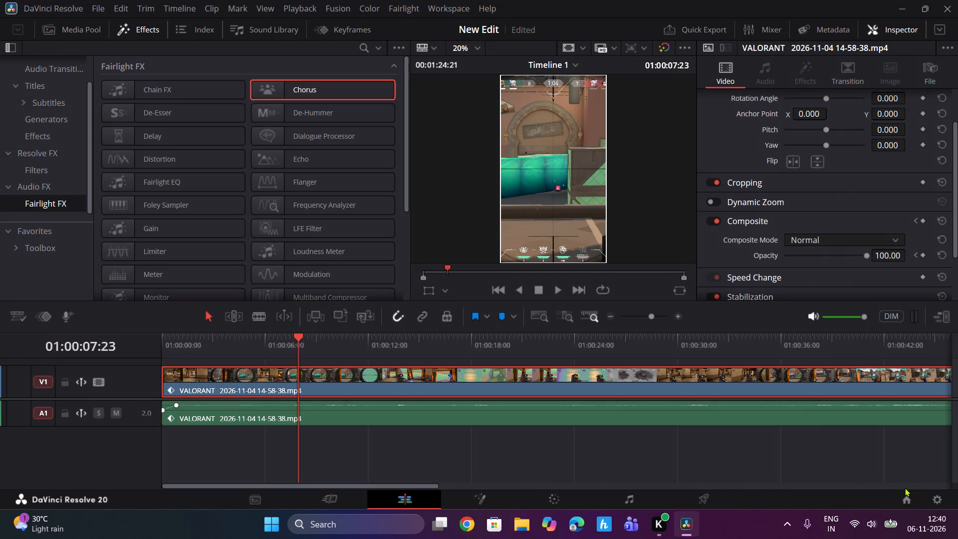
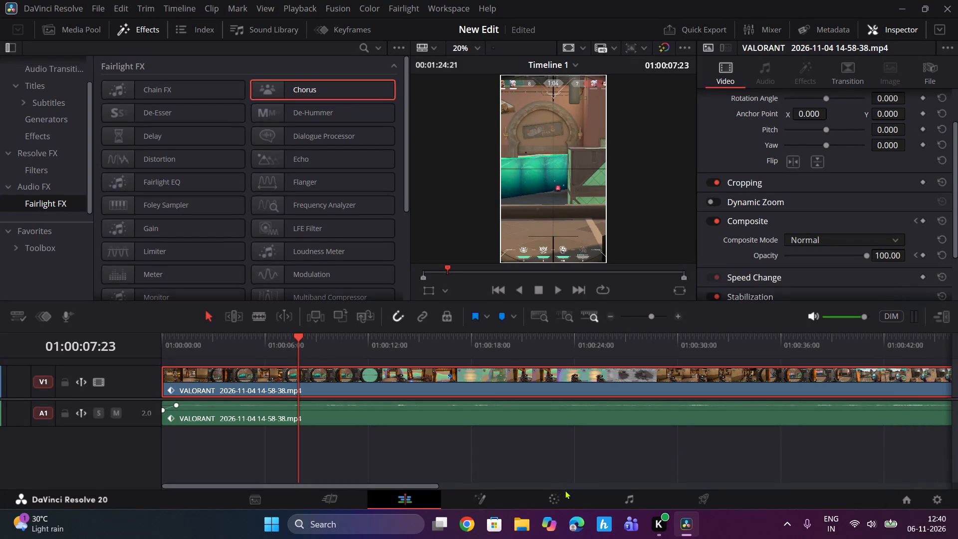
# Switch to the Color page, show the High Dynamic Range color wheels, and capture a rectangular screen snip of the whole workspace.
pyautogui.click(556, 504)
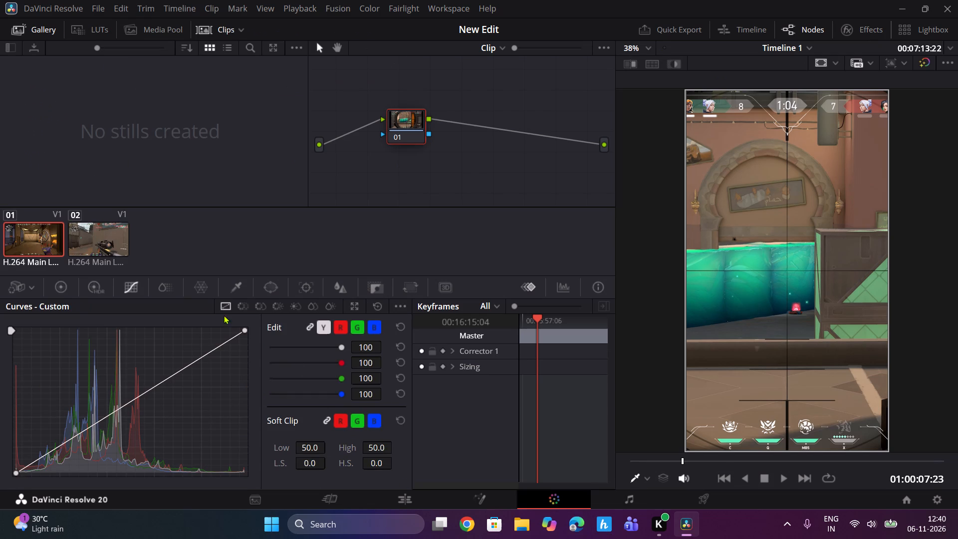
pyautogui.click(94, 285)
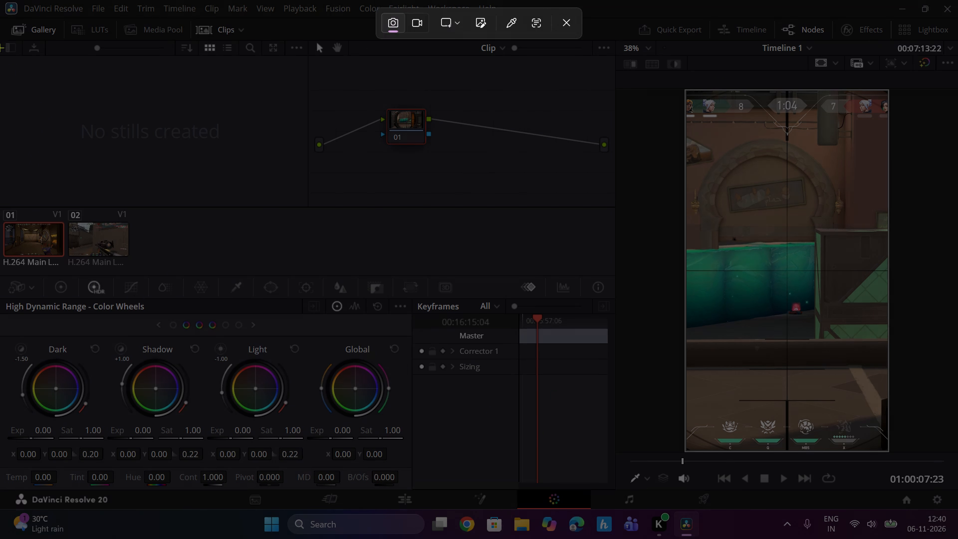
pyautogui.moveTo(0, 21); pyautogui.dragTo(101, 81)
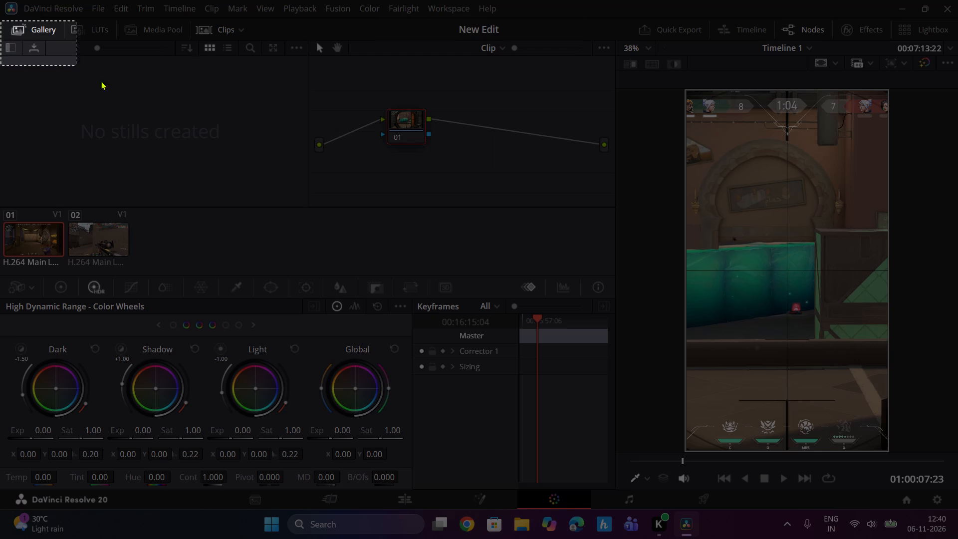
pyautogui.moveTo(101, 81); pyautogui.dragTo(957, 512)
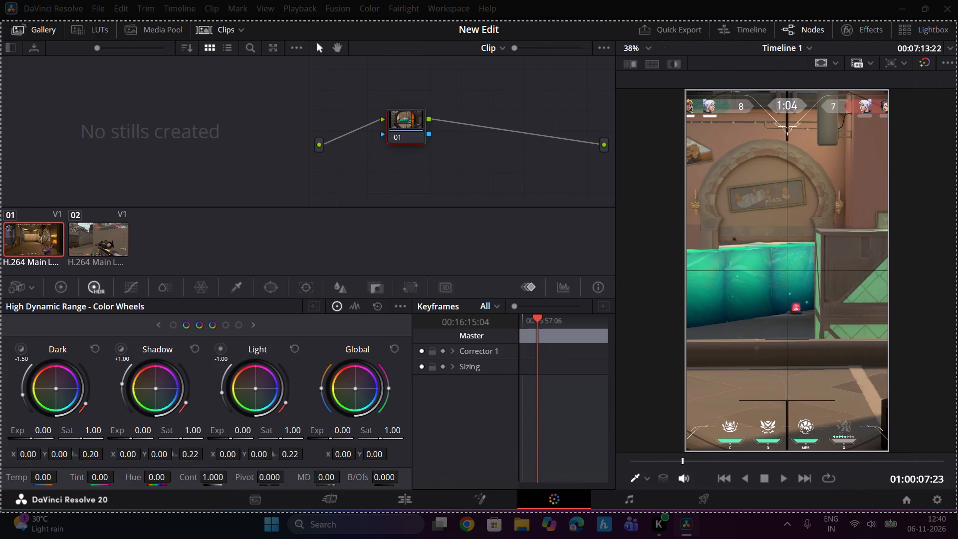
pyautogui.moveTo(957, 512); pyautogui.dragTo(957, 509)
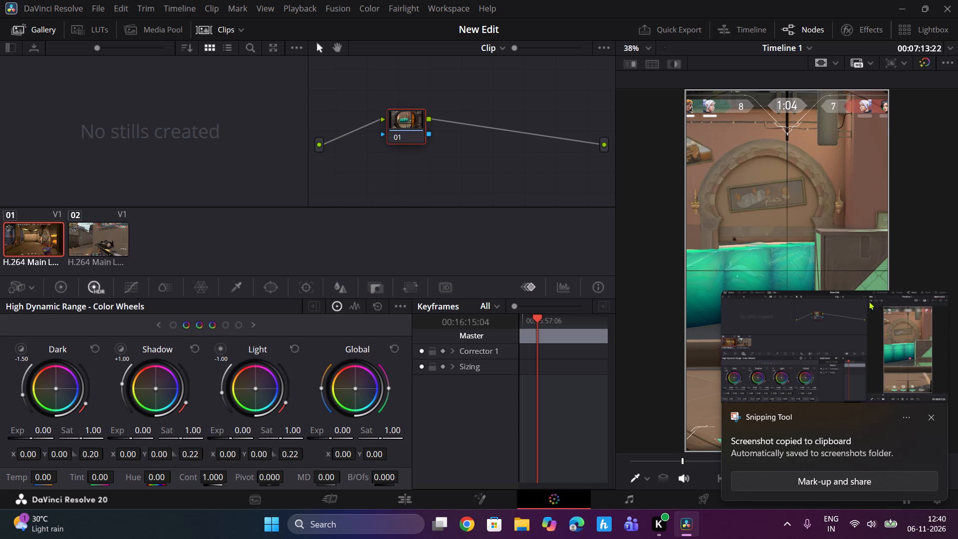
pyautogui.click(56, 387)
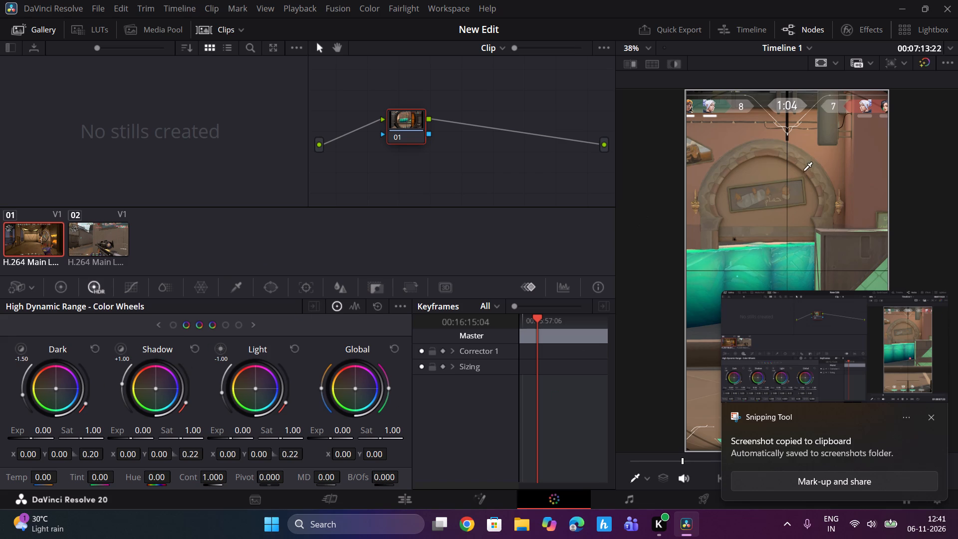
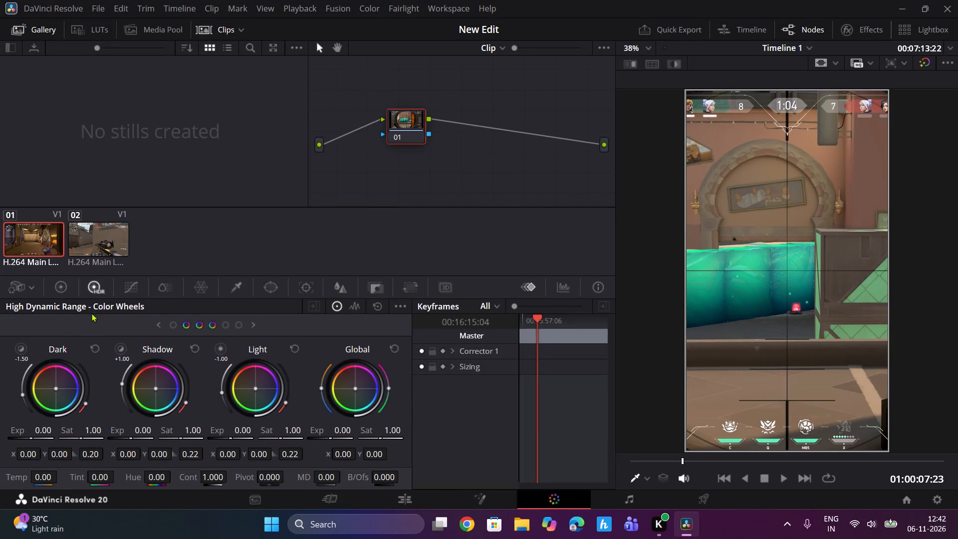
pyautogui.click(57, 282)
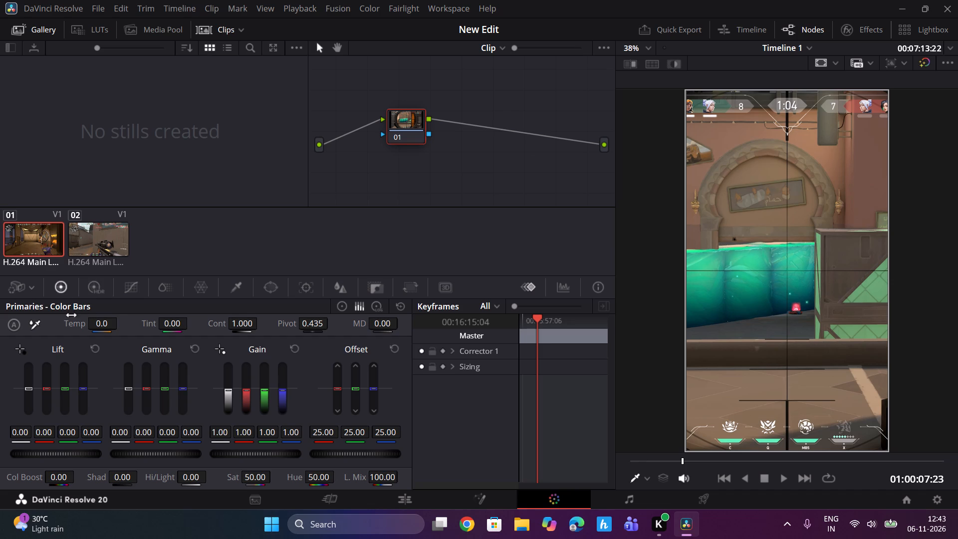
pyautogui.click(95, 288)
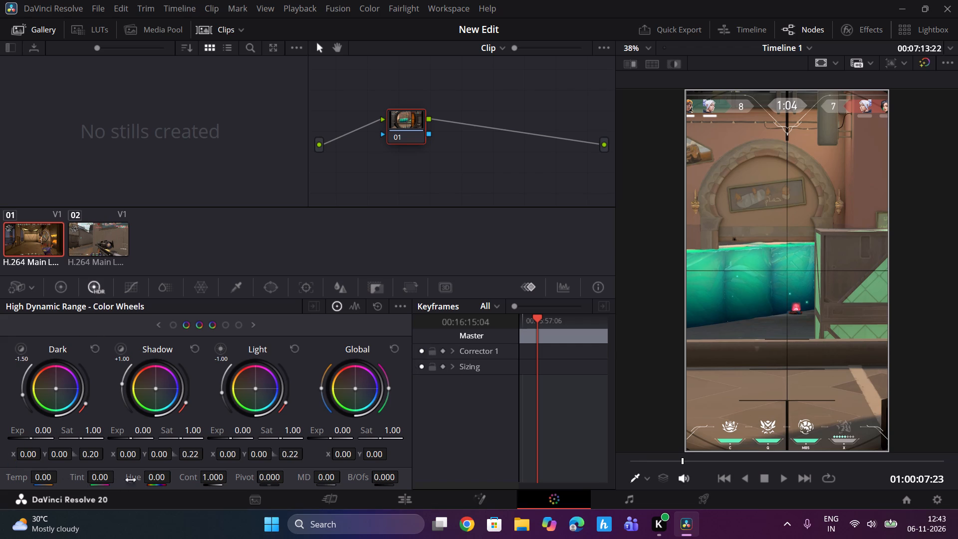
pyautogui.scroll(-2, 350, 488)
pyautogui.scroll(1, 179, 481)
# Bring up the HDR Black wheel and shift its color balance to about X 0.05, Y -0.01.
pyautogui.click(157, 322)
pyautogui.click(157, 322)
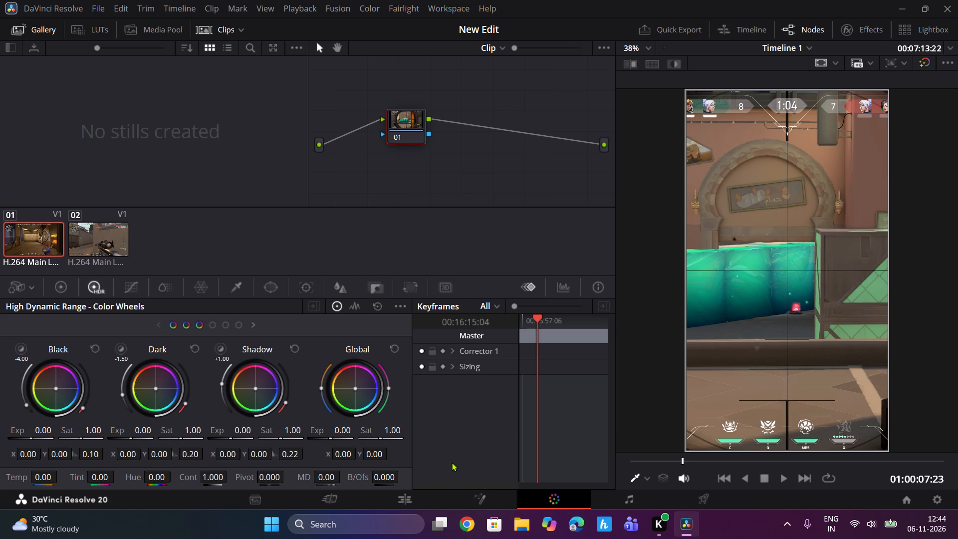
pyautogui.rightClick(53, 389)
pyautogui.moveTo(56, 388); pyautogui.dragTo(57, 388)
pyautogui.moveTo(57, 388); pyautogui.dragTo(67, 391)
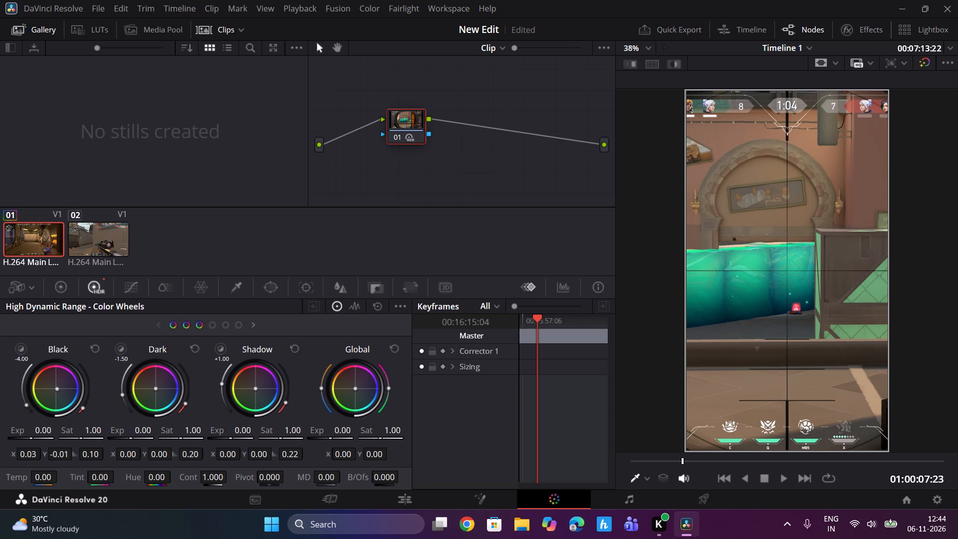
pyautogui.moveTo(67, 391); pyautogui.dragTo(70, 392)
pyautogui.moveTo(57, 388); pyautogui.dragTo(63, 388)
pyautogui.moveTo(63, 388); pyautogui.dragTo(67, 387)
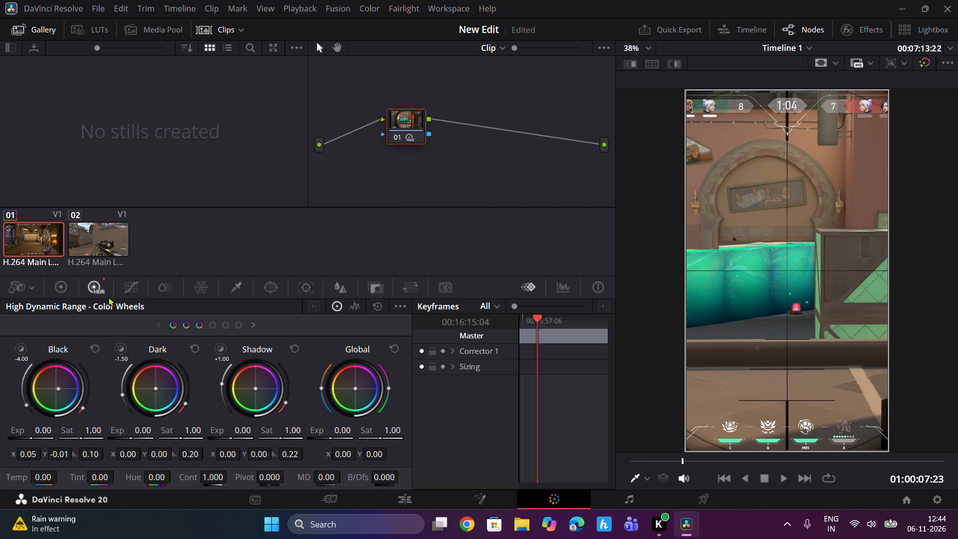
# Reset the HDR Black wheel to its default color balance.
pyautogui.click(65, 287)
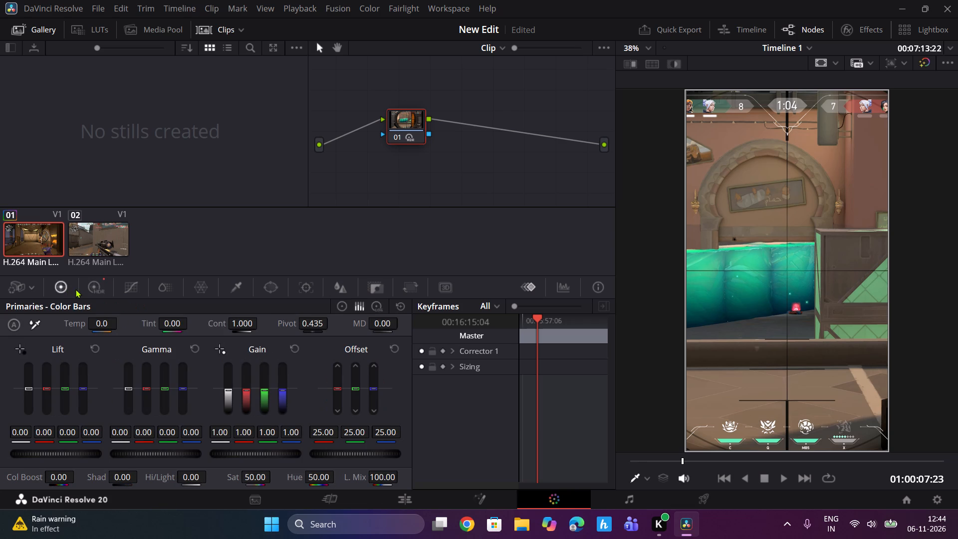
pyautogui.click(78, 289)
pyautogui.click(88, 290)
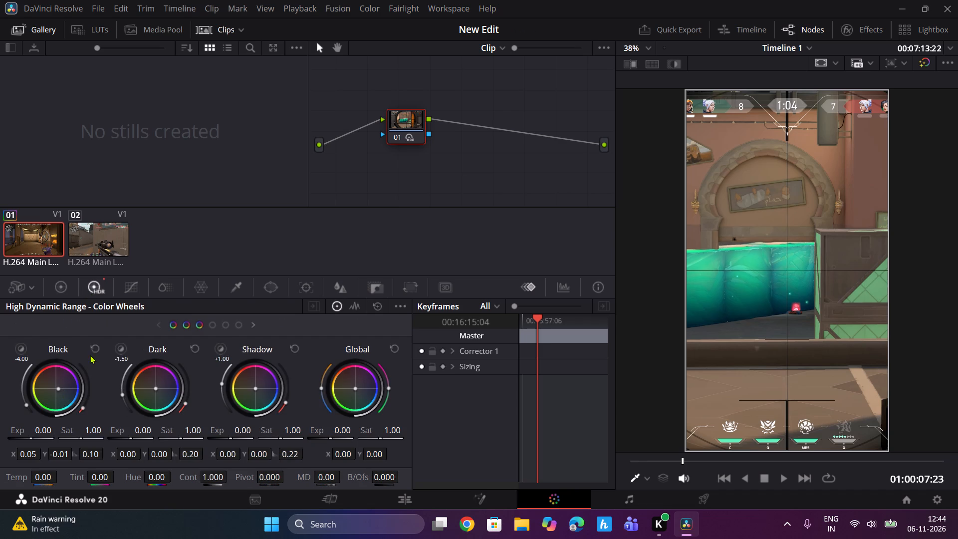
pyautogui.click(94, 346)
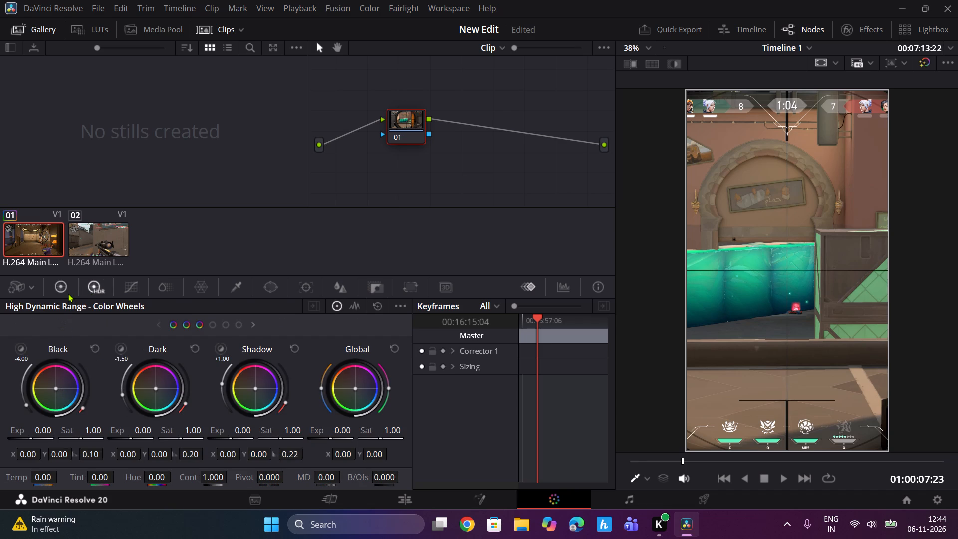
# In the Primaries color bars, raise the blue Lift to about 0.05 and lower the red Lift to about -0.03.
pyautogui.click(64, 291)
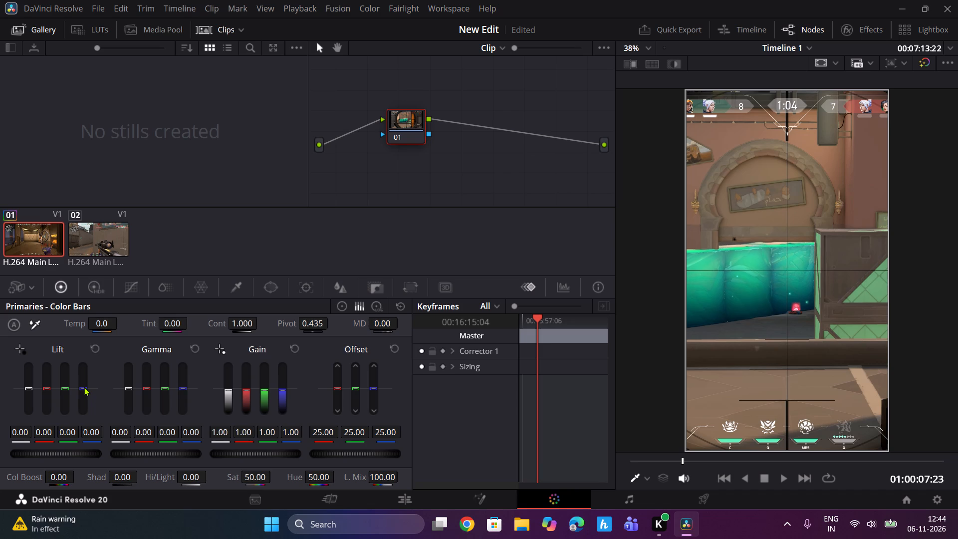
pyautogui.moveTo(84, 387); pyautogui.dragTo(84, 379)
pyautogui.moveTo(48, 386); pyautogui.dragTo(62, 387)
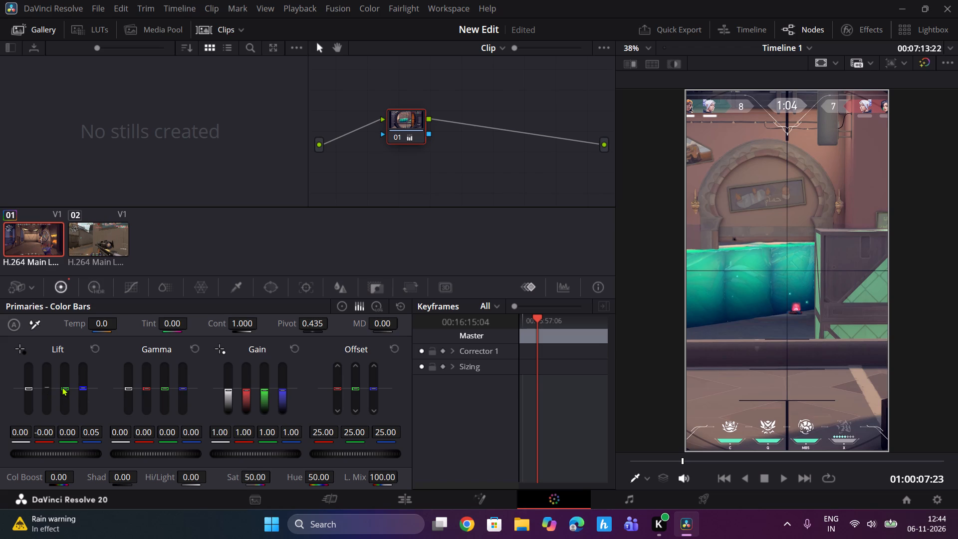
pyautogui.moveTo(50, 387); pyautogui.dragTo(47, 387)
pyautogui.moveTo(47, 387); pyautogui.dragTo(190, 392)
pyautogui.moveTo(190, 392); pyautogui.dragTo(277, 429)
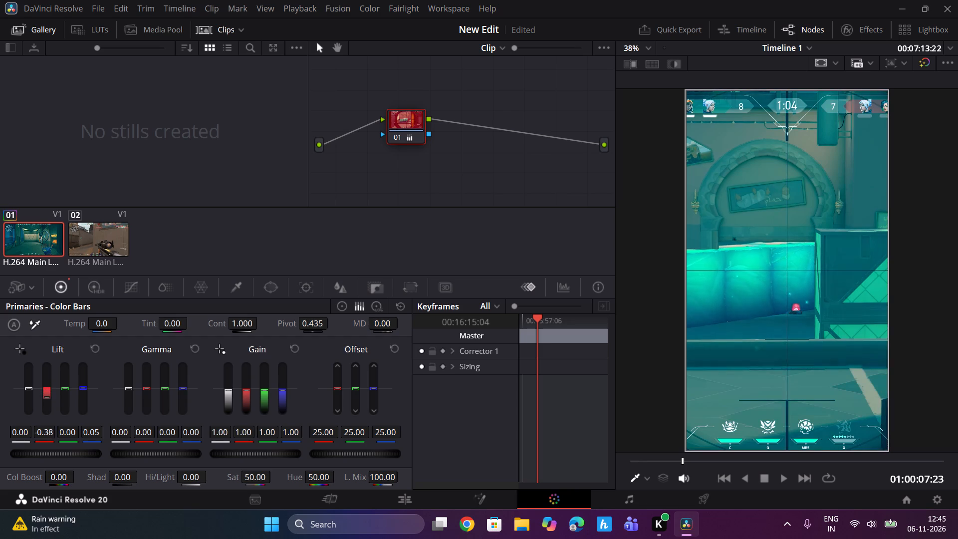
pyautogui.moveTo(277, 429); pyautogui.dragTo(312, 403)
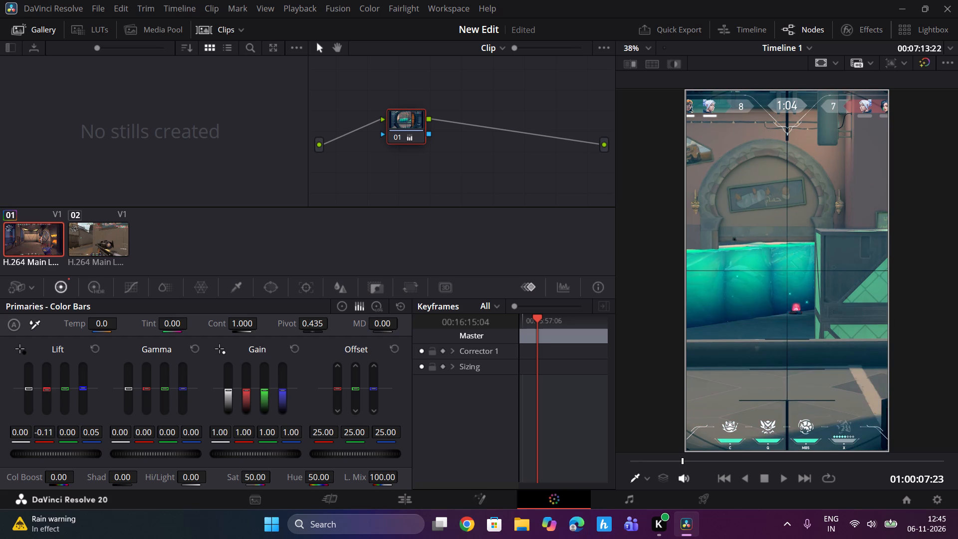
pyautogui.moveTo(312, 403); pyautogui.dragTo(310, 395)
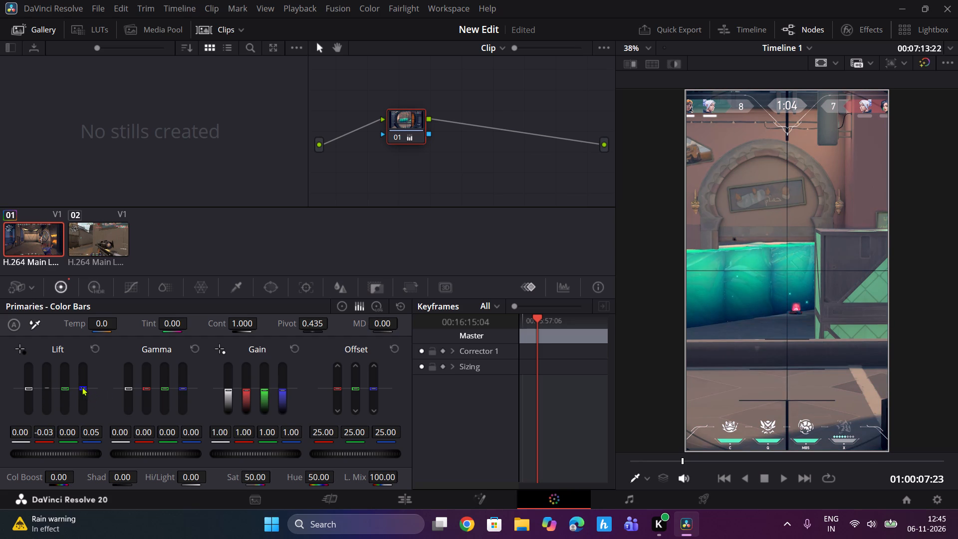
# Reduce the blue Lift value to 0.03.
pyautogui.click(82, 387)
pyautogui.click(45, 387)
pyautogui.click(84, 388)
pyautogui.click(100, 431)
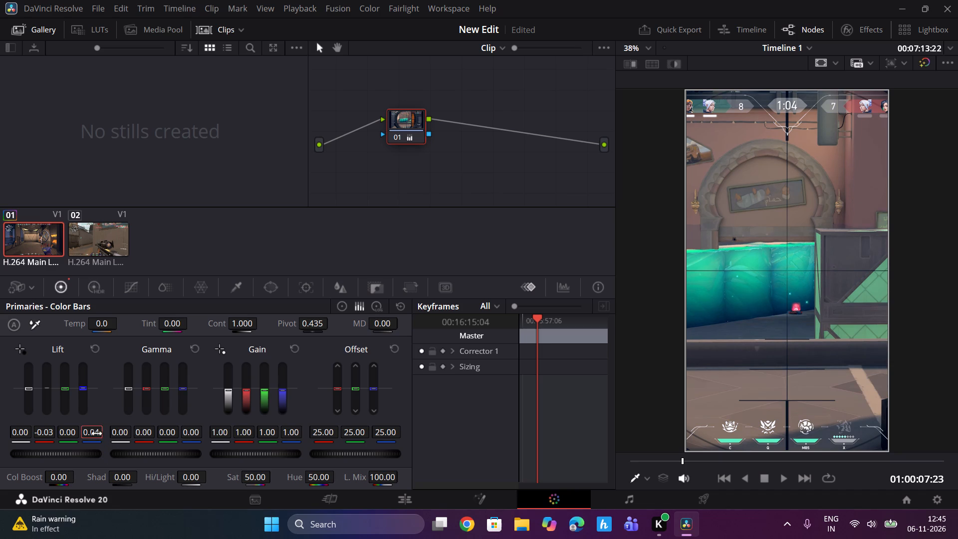
pyautogui.click(97, 434)
pyautogui.click(97, 434)
pyautogui.doubleClick(97, 434)
pyautogui.press('BackSpace')
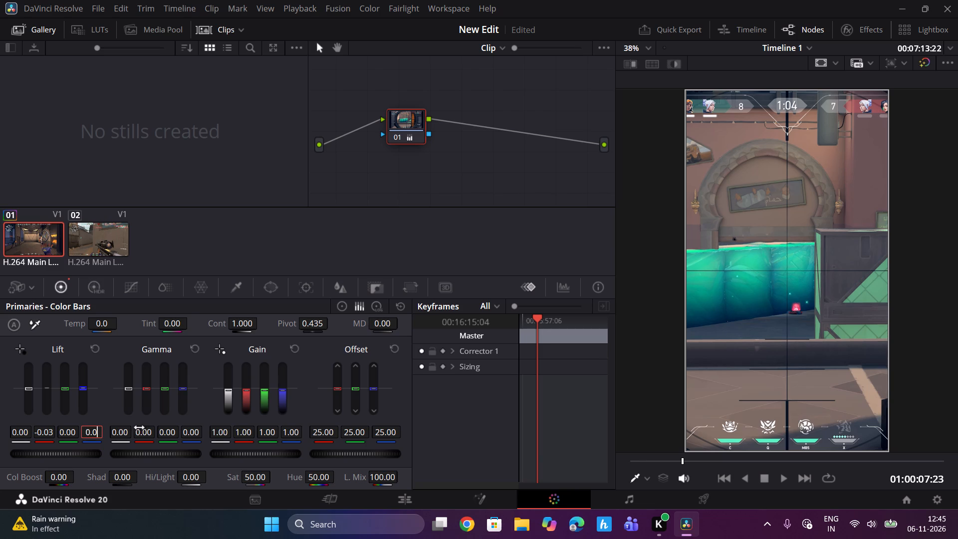
pyautogui.press('3')
pyautogui.press('Return')
# Raise the green Gain of the first clip to 1.10.
pyautogui.moveTo(265, 389); pyautogui.dragTo(264, 385)
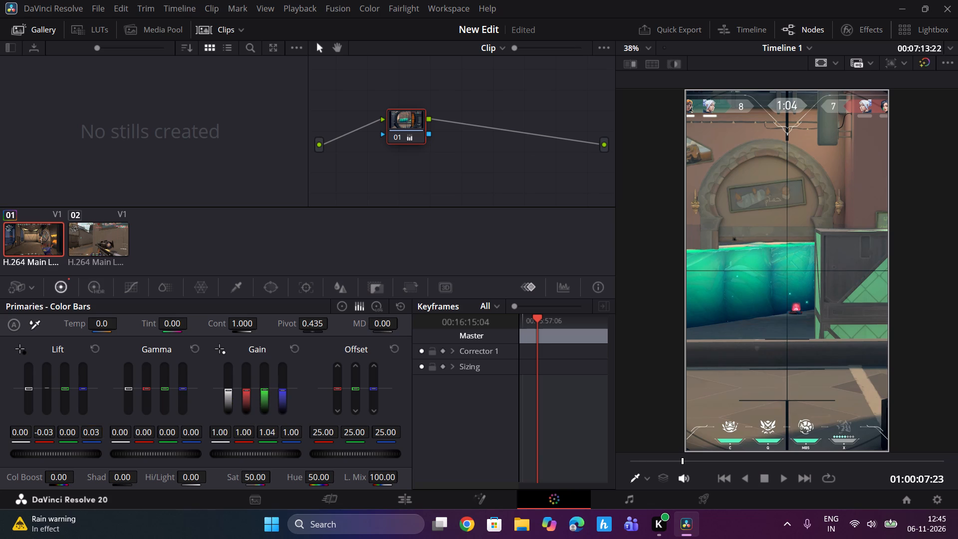
pyautogui.moveTo(264, 385); pyautogui.dragTo(266, 376)
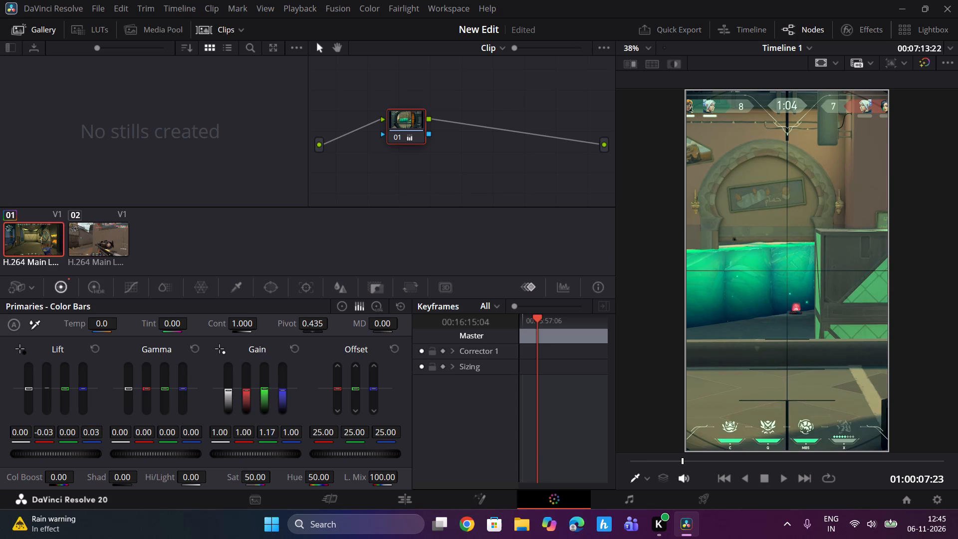
pyautogui.moveTo(266, 376); pyautogui.dragTo(266, 378)
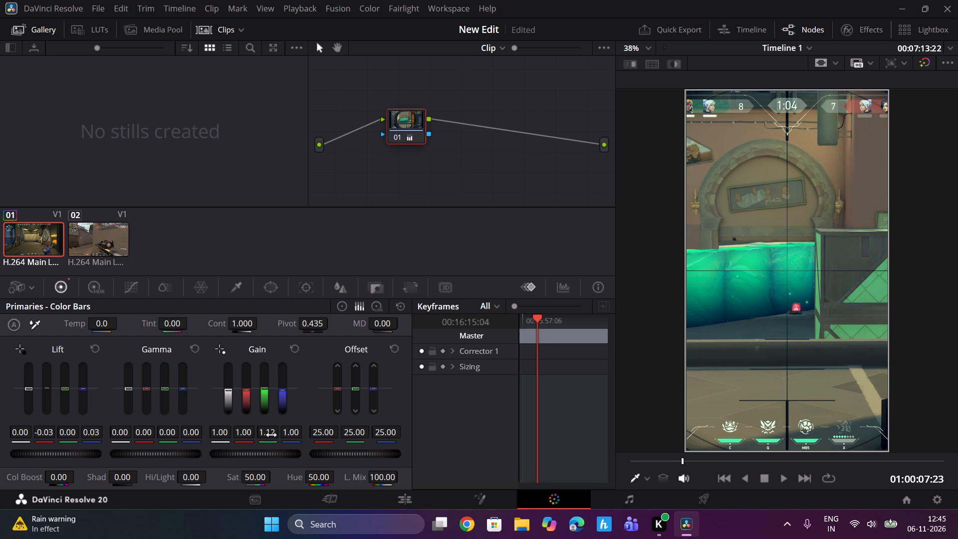
pyautogui.click(272, 434)
pyautogui.doubleClick(272, 434)
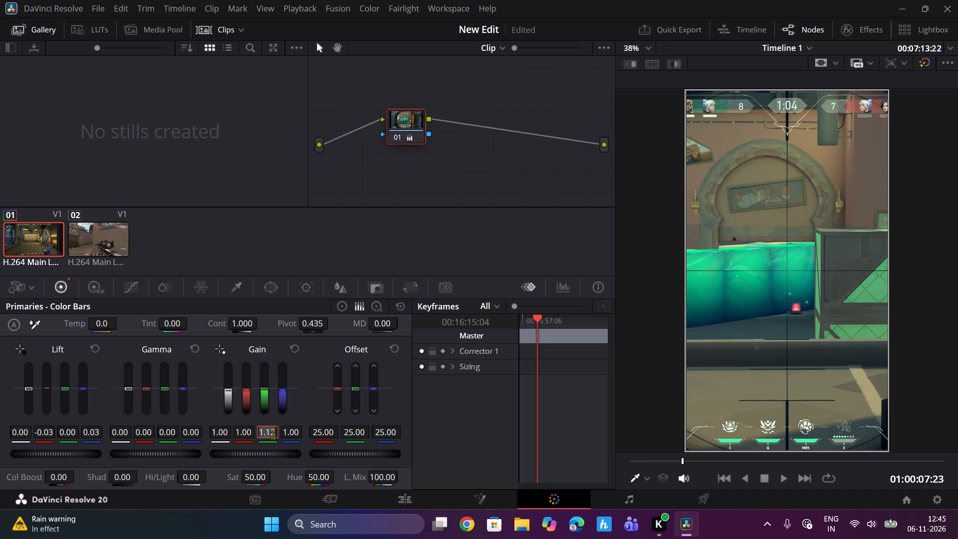
pyautogui.click(274, 431)
pyautogui.press('BackSpace')
pyautogui.press('0')
pyautogui.click(303, 412)
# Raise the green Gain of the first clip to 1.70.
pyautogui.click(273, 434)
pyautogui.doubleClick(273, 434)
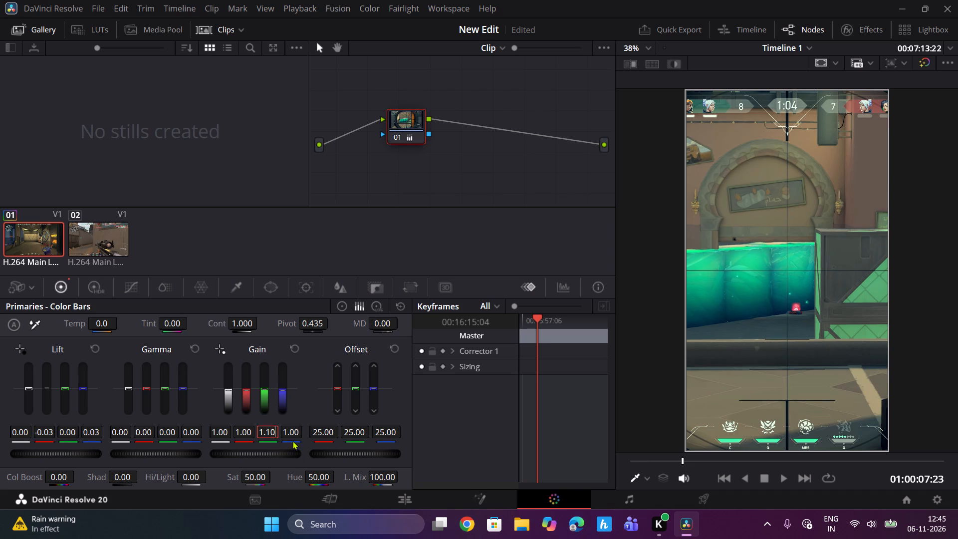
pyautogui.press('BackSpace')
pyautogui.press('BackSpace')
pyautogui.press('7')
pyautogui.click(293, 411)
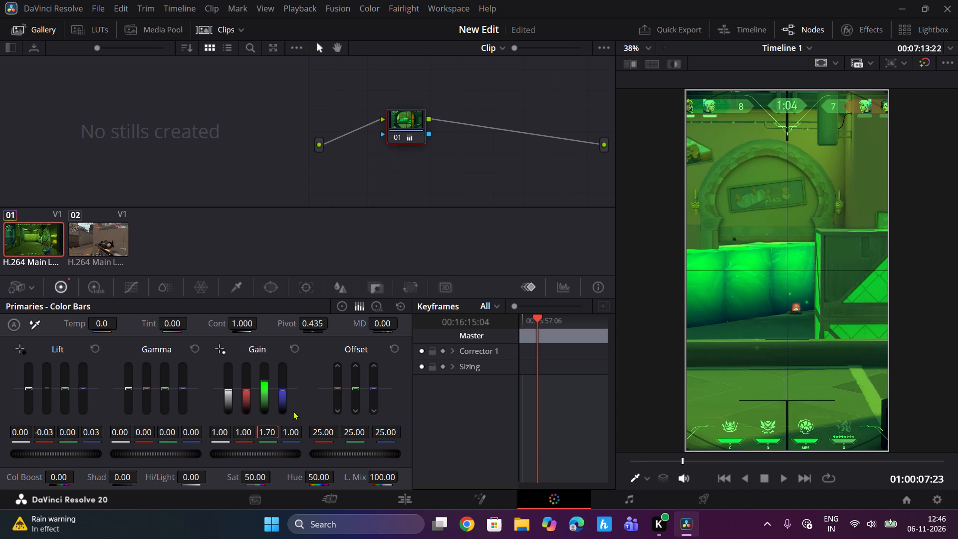
# Lower the green Gain of the first clip to 1.07.
pyautogui.click(271, 433)
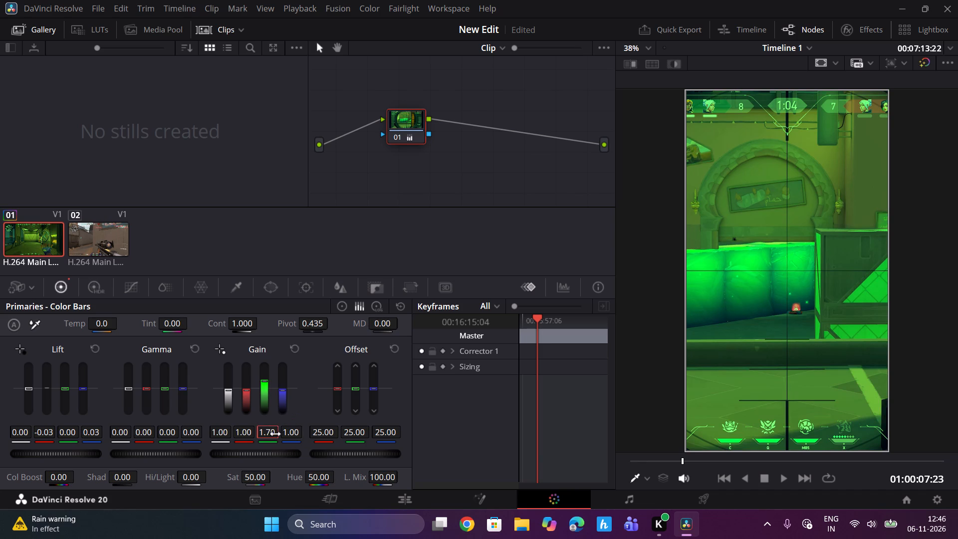
pyautogui.doubleClick(275, 434)
pyautogui.moveTo(266, 379); pyautogui.dragTo(276, 408)
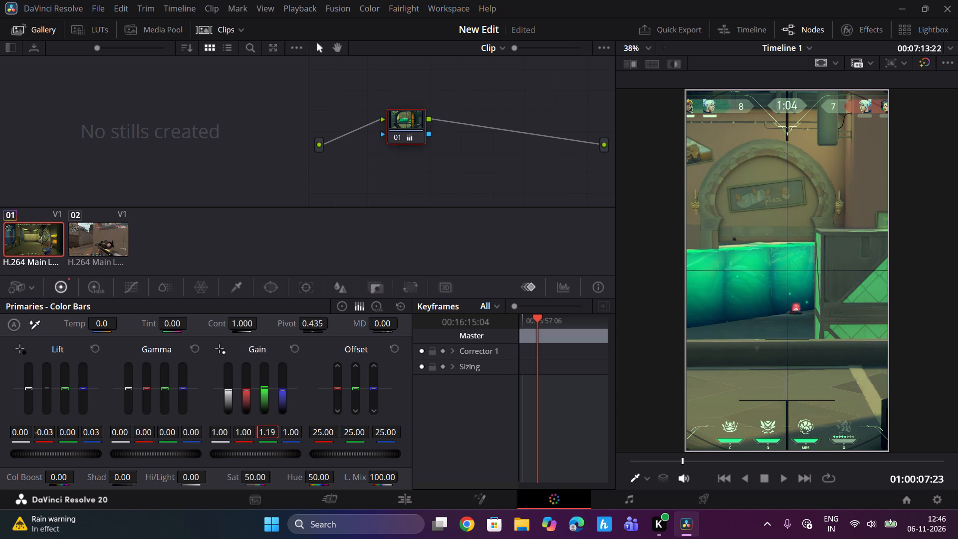
pyautogui.moveTo(276, 408); pyautogui.dragTo(276, 412)
pyautogui.moveTo(276, 412); pyautogui.dragTo(275, 417)
pyautogui.moveTo(275, 417); pyautogui.dragTo(271, 415)
pyautogui.doubleClick(272, 434)
pyautogui.click(274, 431)
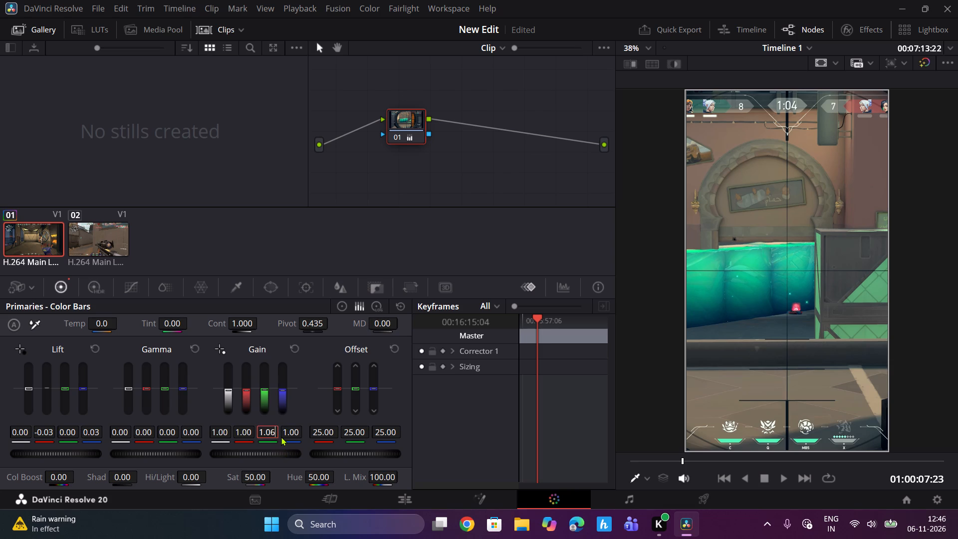
pyautogui.press('BackSpace')
pyautogui.press('7')
pyautogui.click(305, 379)
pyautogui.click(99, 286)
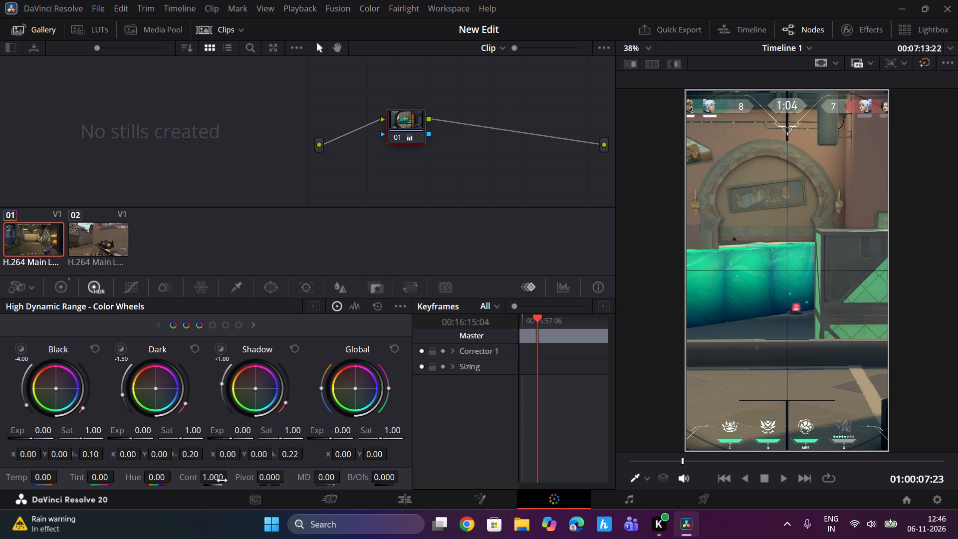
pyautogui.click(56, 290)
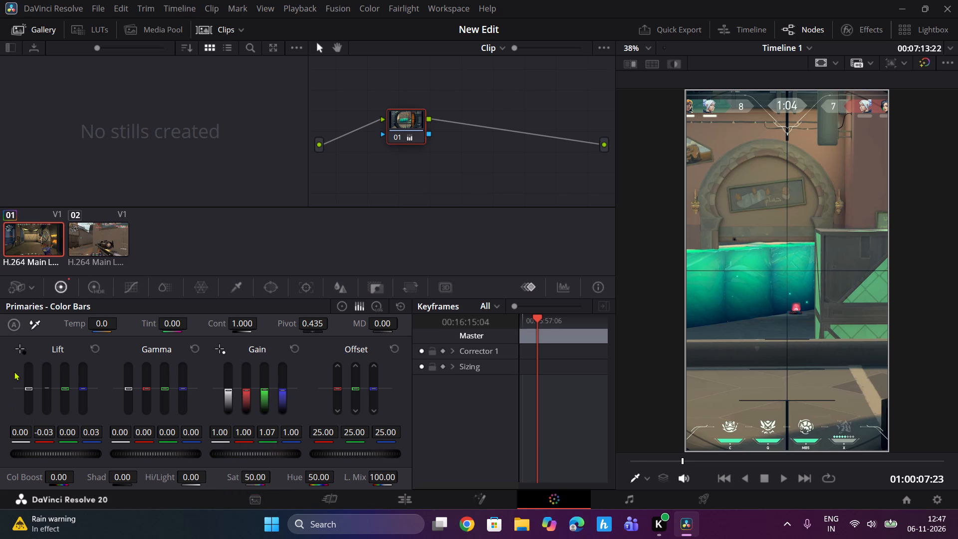
# Set the first clip's contrast to 1.12 in the Primaries color bars.
pyautogui.doubleClick(247, 325)
pyautogui.press('BackSpace')
pyautogui.press('BackSpace')
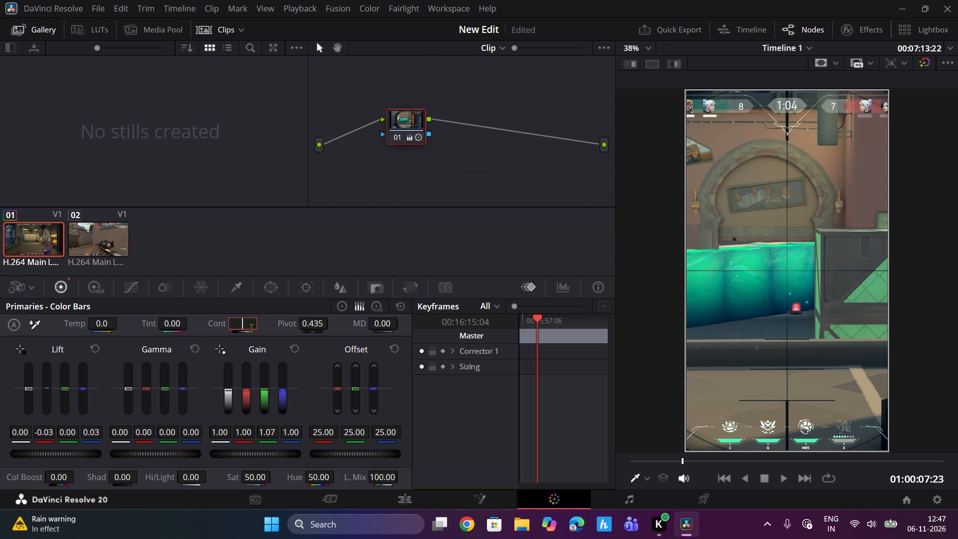
pyautogui.write('1.')
pyautogui.write('12')
pyautogui.press('Return')
# Set the contrast pivot of the first clip to 0.45.
pyautogui.click(317, 324)
pyautogui.doubleClick(316, 324)
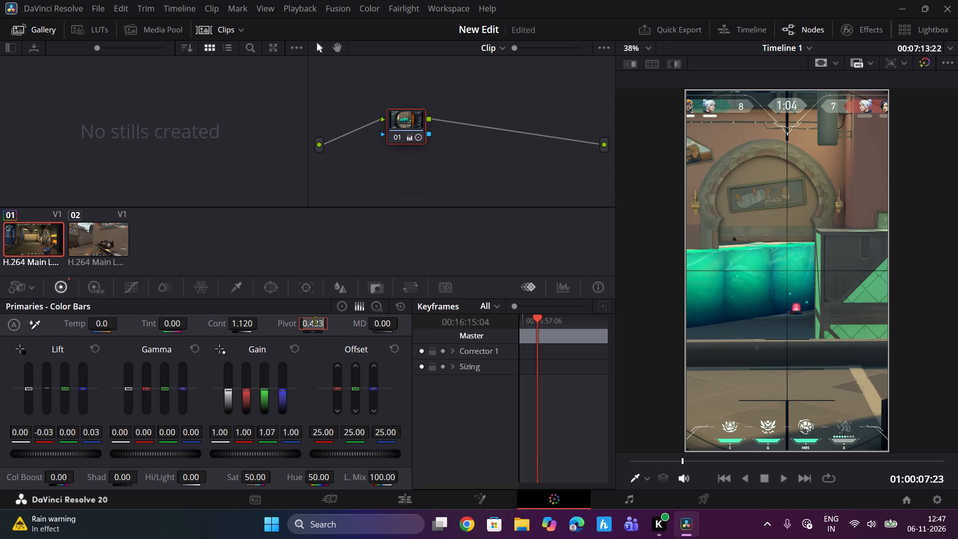
pyautogui.write('0.')
pyautogui.press('4')
pyautogui.press('4')
pyautogui.press('BackSpace')
pyautogui.press('5')
pyautogui.press('Return')
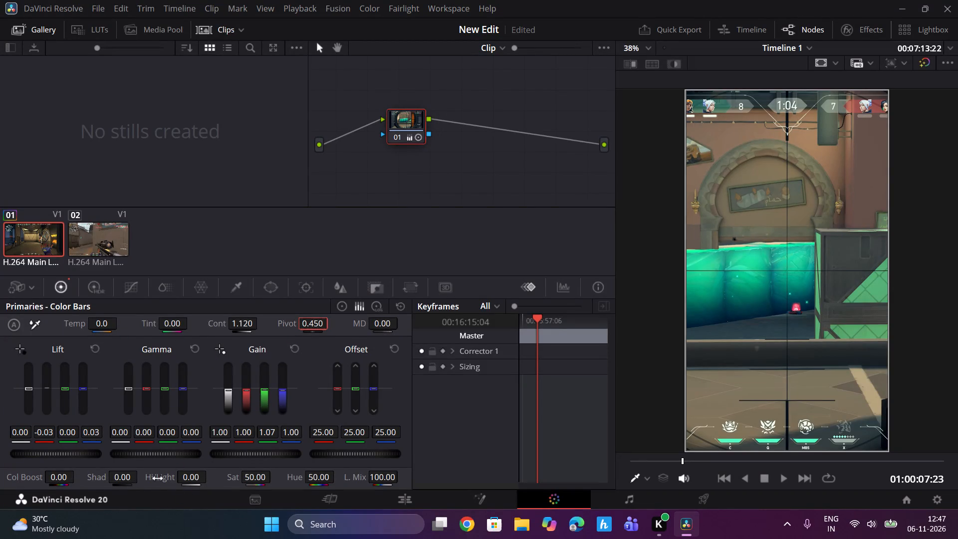
# Set the first clip's saturation to 55.00 in the Primaries adjustments.
pyautogui.click(261, 479)
pyautogui.doubleClick(251, 475)
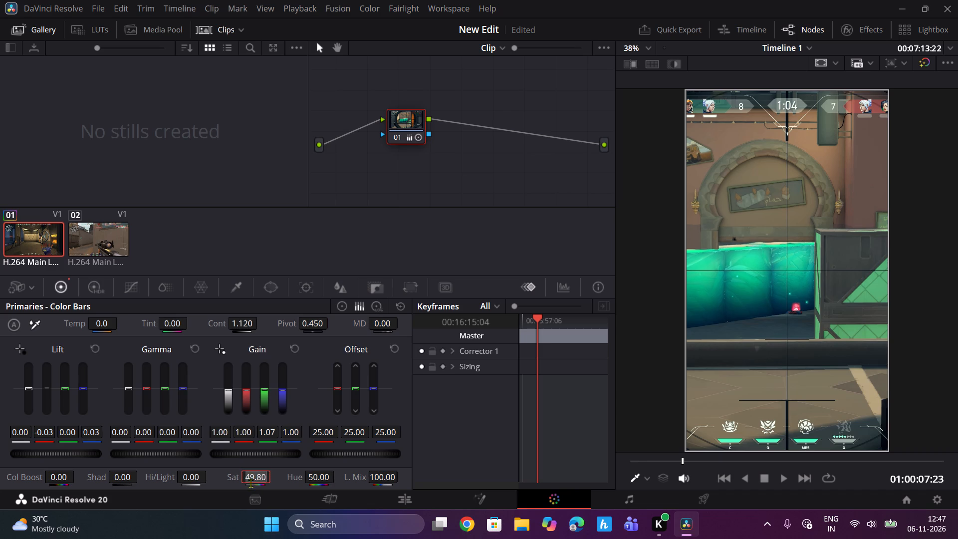
pyautogui.click(253, 477)
pyautogui.click(257, 477)
pyautogui.click(261, 478)
pyautogui.click(251, 474)
pyautogui.click(255, 478)
pyautogui.press('BackSpace')
pyautogui.press('BackSpace')
pyautogui.press('BackSpace')
pyautogui.write('55')
pyautogui.press('Right')
pyautogui.press('Right')
pyautogui.press('BackSpace')
pyautogui.press('BackSpace')
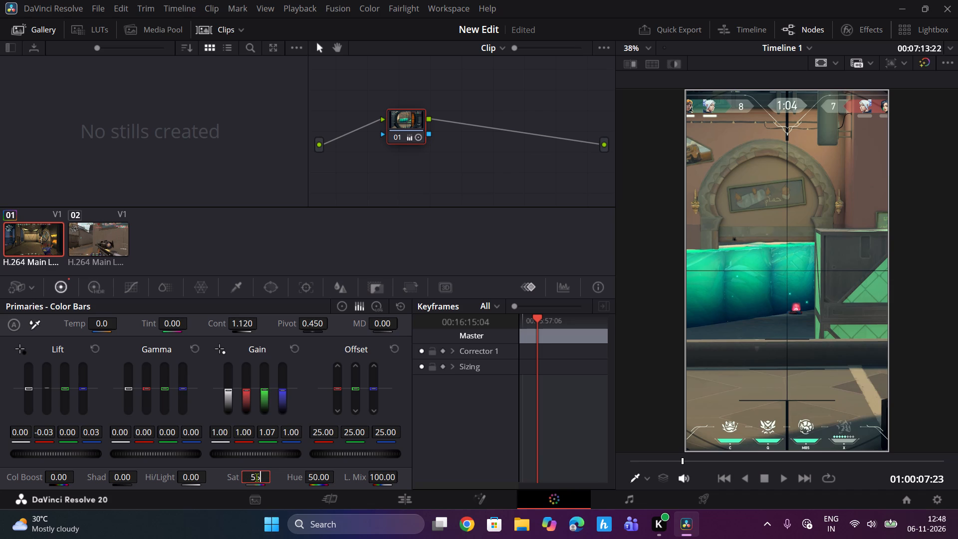
pyautogui.write('.00')
pyautogui.press('Return')
# Set the color temperature of the first clip to -100.
pyautogui.doubleClick(103, 323)
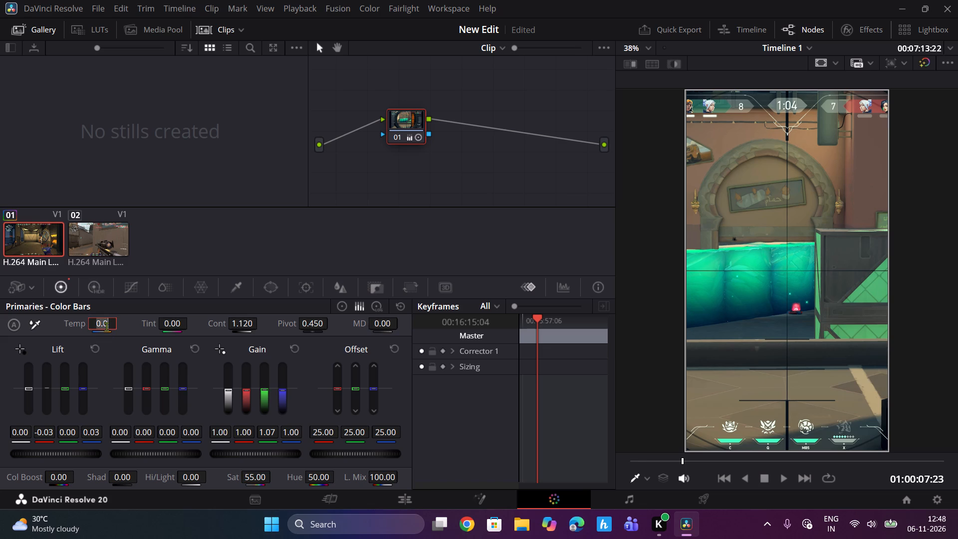
pyautogui.write('-100')
pyautogui.press('Return')
# Set the tint of the first clip to 2.00.
pyautogui.doubleClick(173, 326)
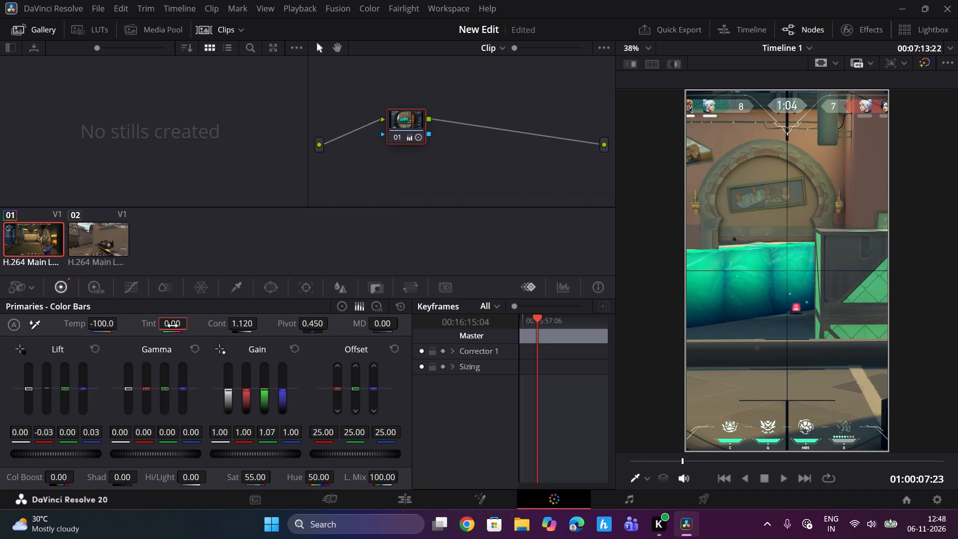
pyautogui.press('2')
pyautogui.press('Return')
# Set the midtone detail of the first clip to 15.00.
pyautogui.doubleClick(384, 323)
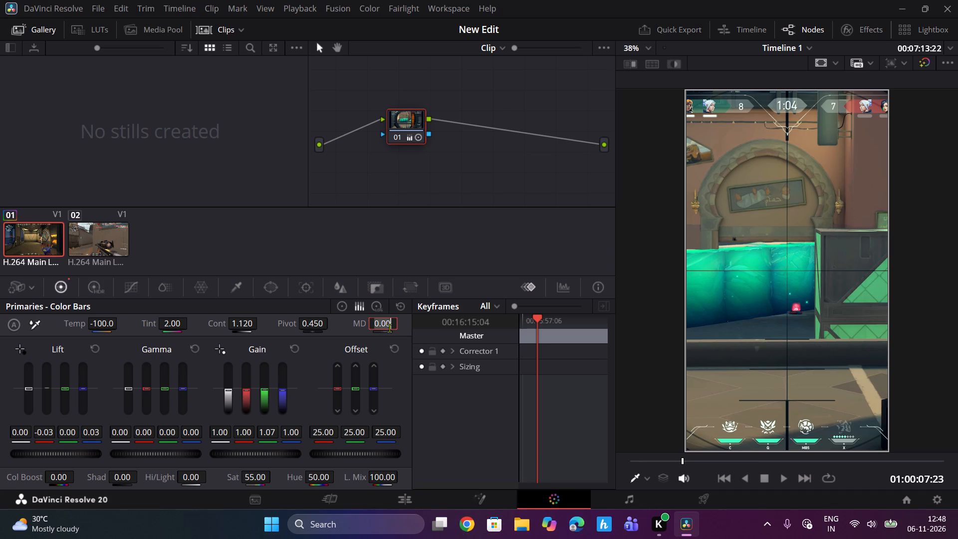
pyautogui.write('15')
pyautogui.press('Return')
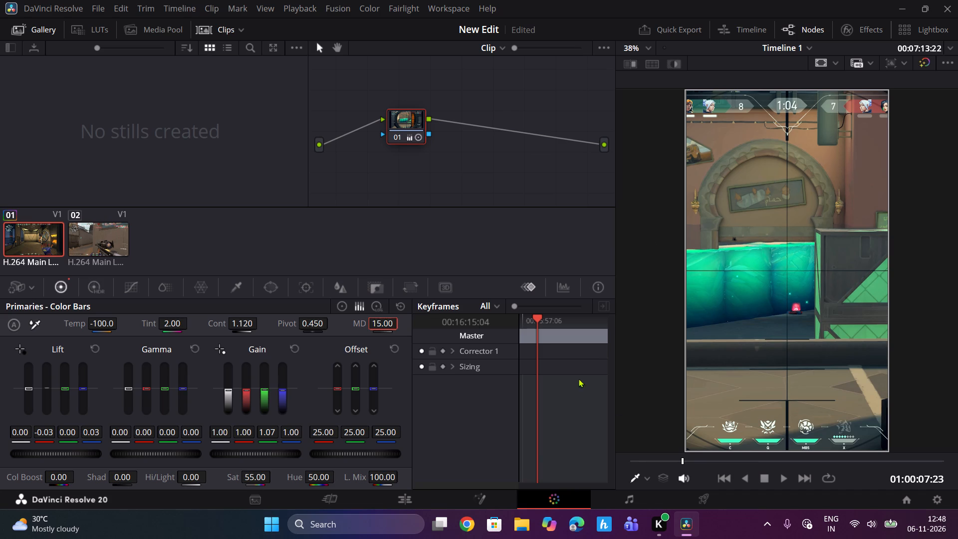
# Play the first clip from its start, pause about five seconds in, and set its blue lift to 0.01.
pyautogui.moveTo(539, 317); pyautogui.dragTo(511, 323)
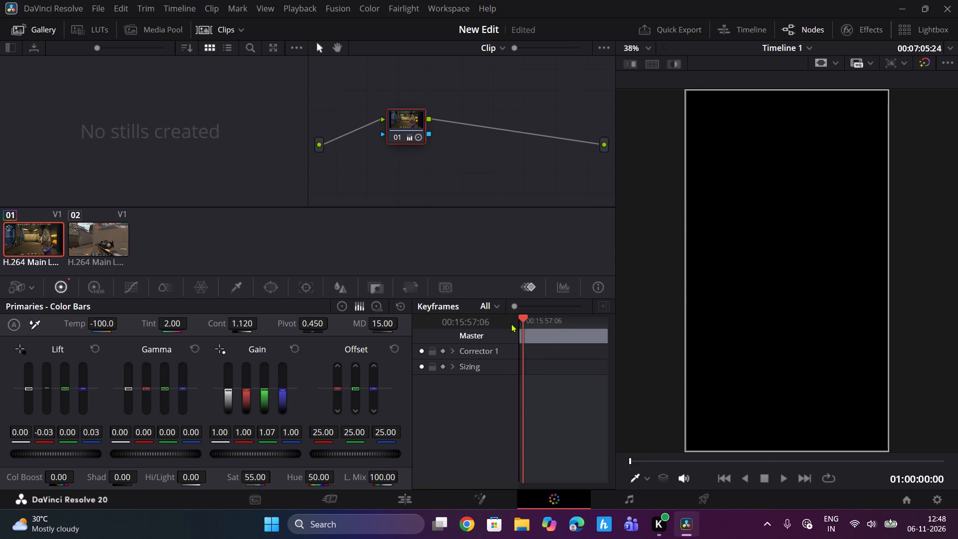
pyautogui.moveTo(511, 323); pyautogui.dragTo(487, 331)
pyautogui.press('space')
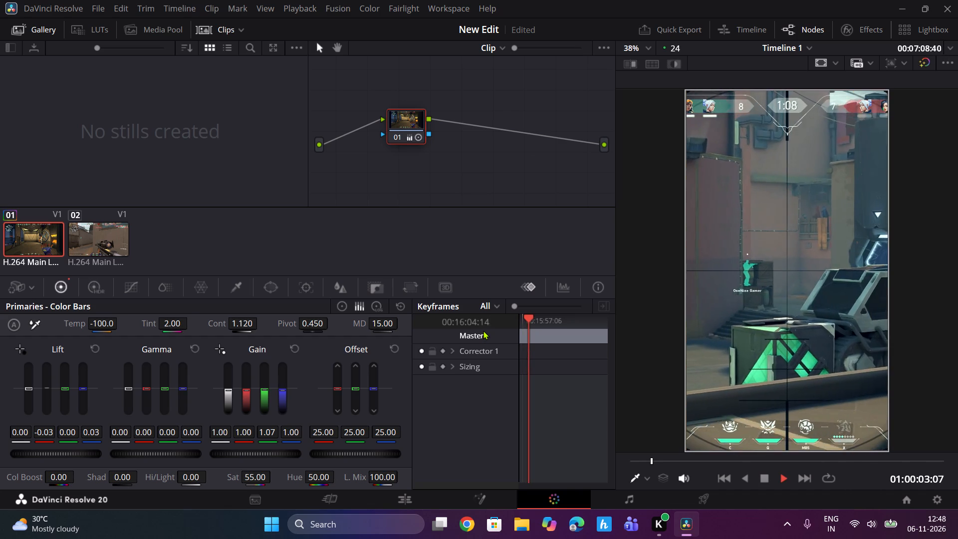
pyautogui.press('space')
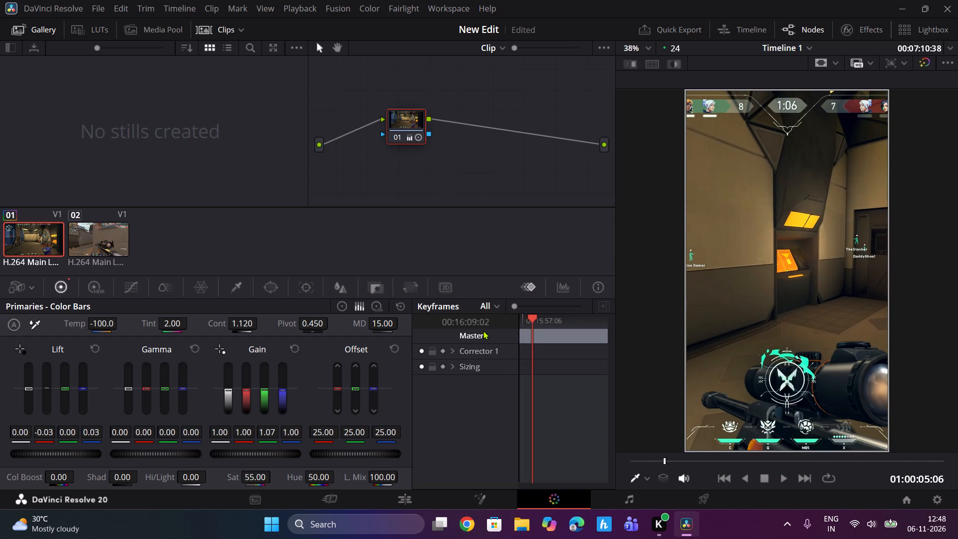
pyautogui.click(83, 387)
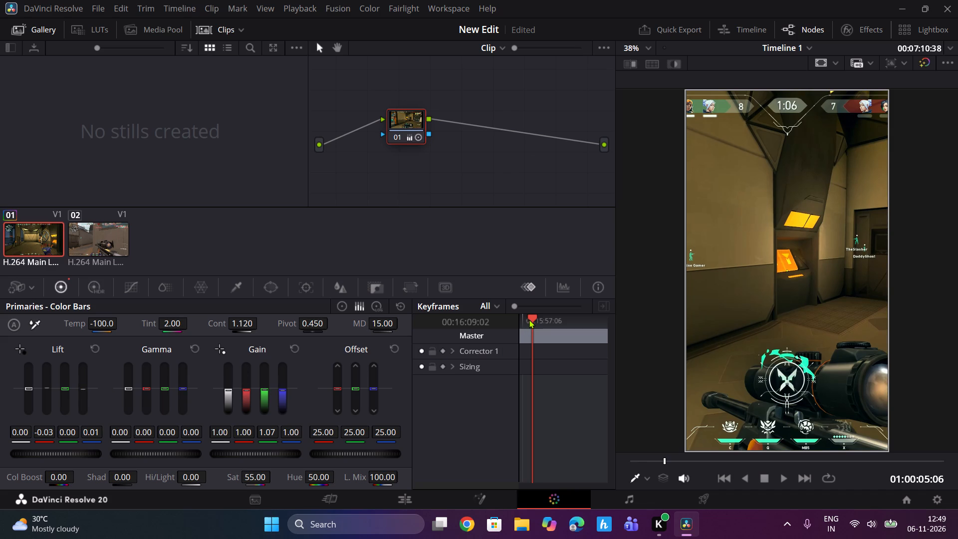
# Replay the first clip from its start, pause about six seconds in, and reset its Gain adjustments to default.
pyautogui.moveTo(530, 319); pyautogui.dragTo(489, 327)
pyautogui.press('space')
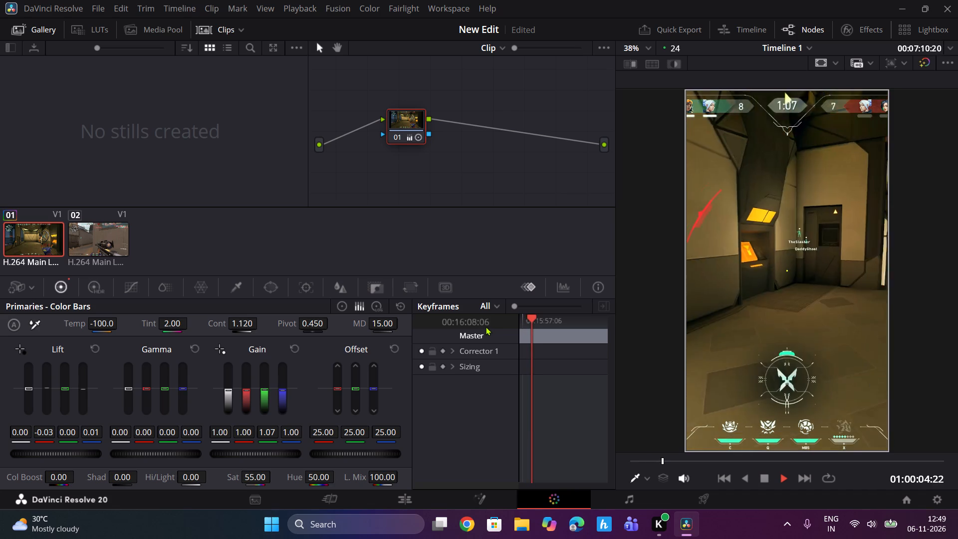
pyautogui.press('space')
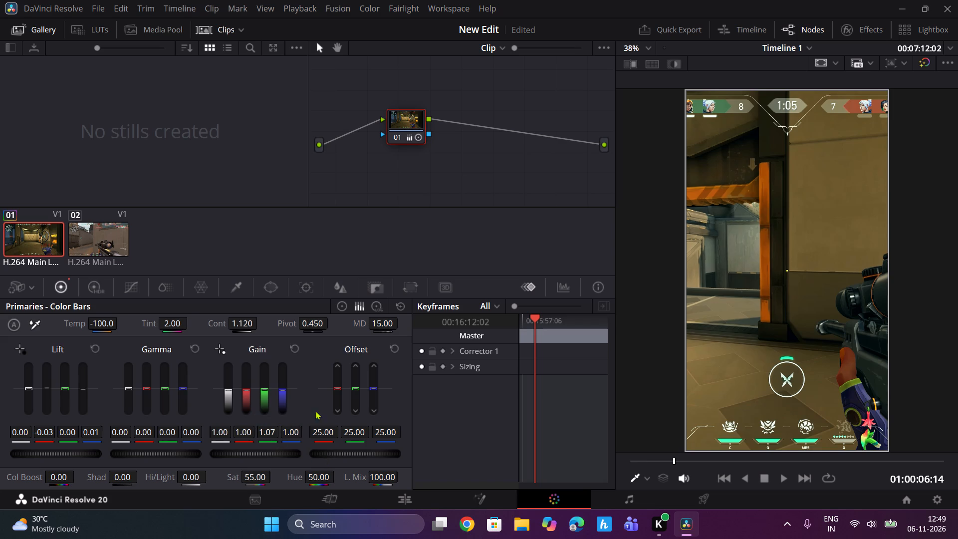
pyautogui.click(295, 349)
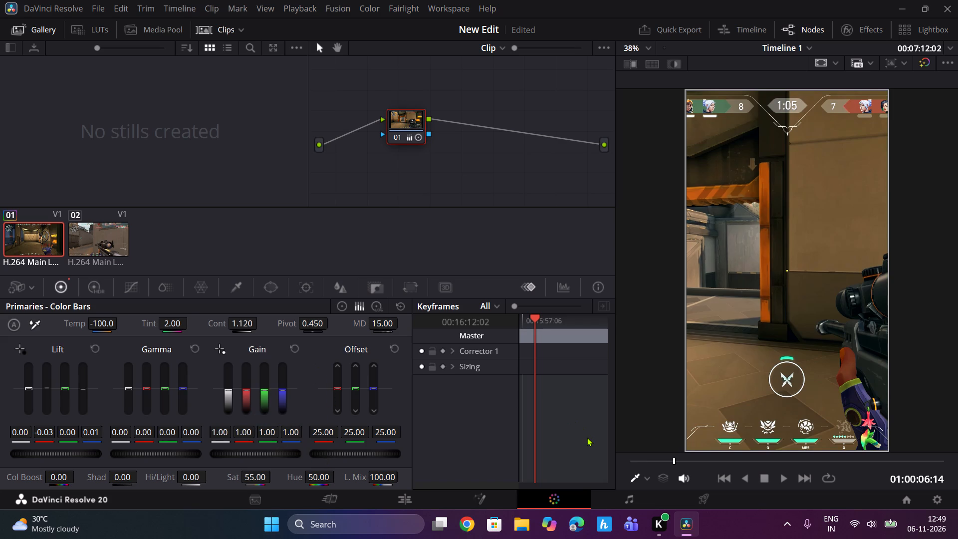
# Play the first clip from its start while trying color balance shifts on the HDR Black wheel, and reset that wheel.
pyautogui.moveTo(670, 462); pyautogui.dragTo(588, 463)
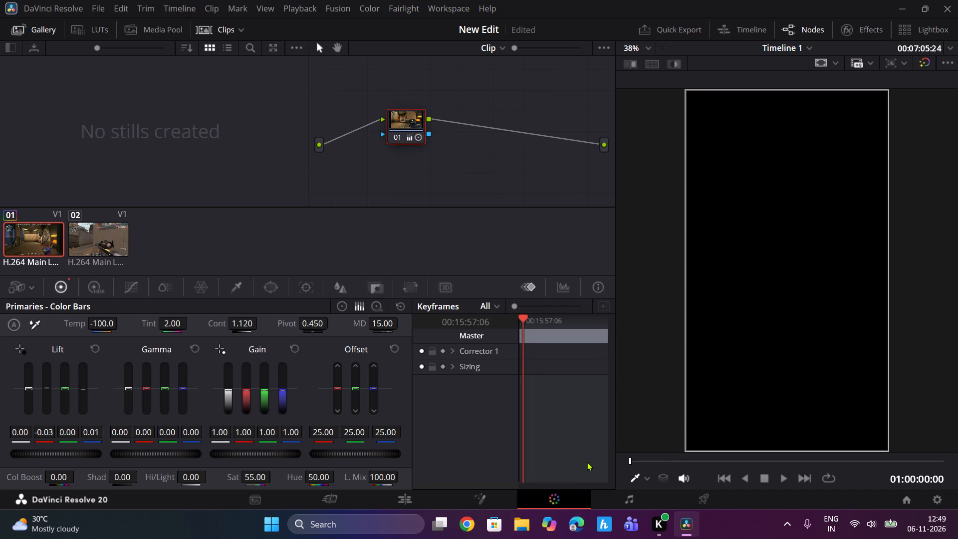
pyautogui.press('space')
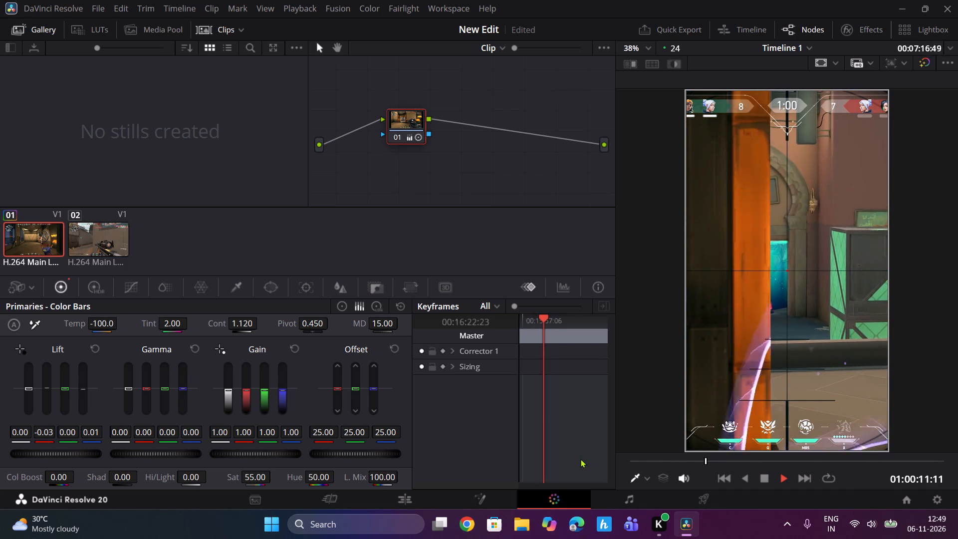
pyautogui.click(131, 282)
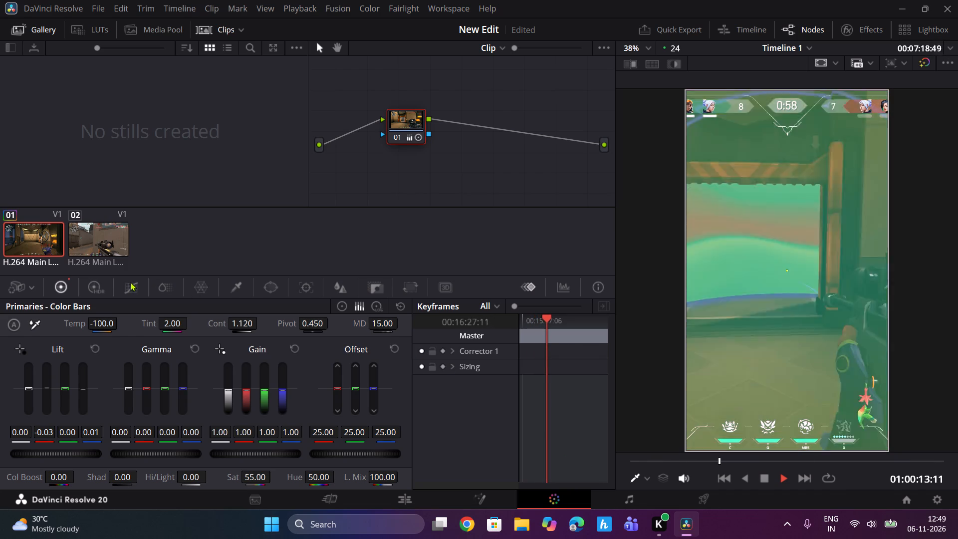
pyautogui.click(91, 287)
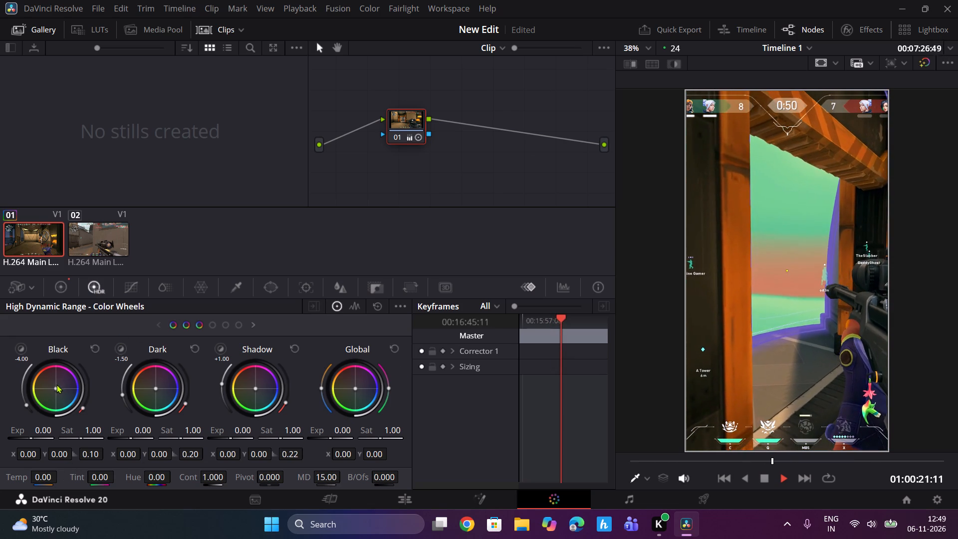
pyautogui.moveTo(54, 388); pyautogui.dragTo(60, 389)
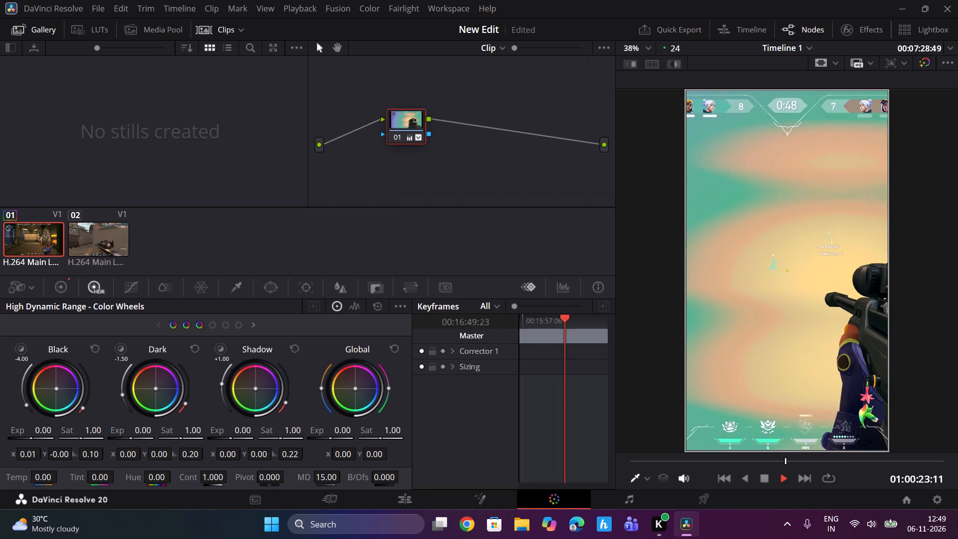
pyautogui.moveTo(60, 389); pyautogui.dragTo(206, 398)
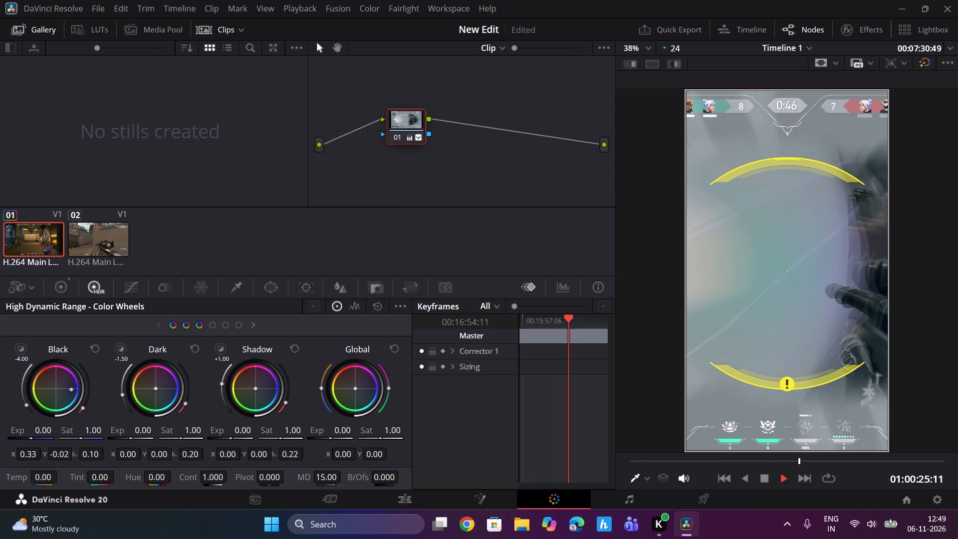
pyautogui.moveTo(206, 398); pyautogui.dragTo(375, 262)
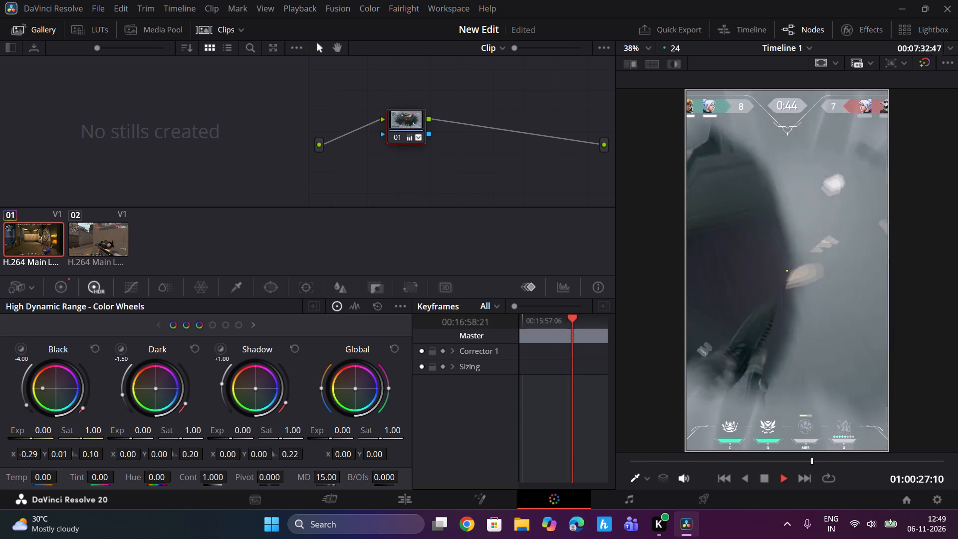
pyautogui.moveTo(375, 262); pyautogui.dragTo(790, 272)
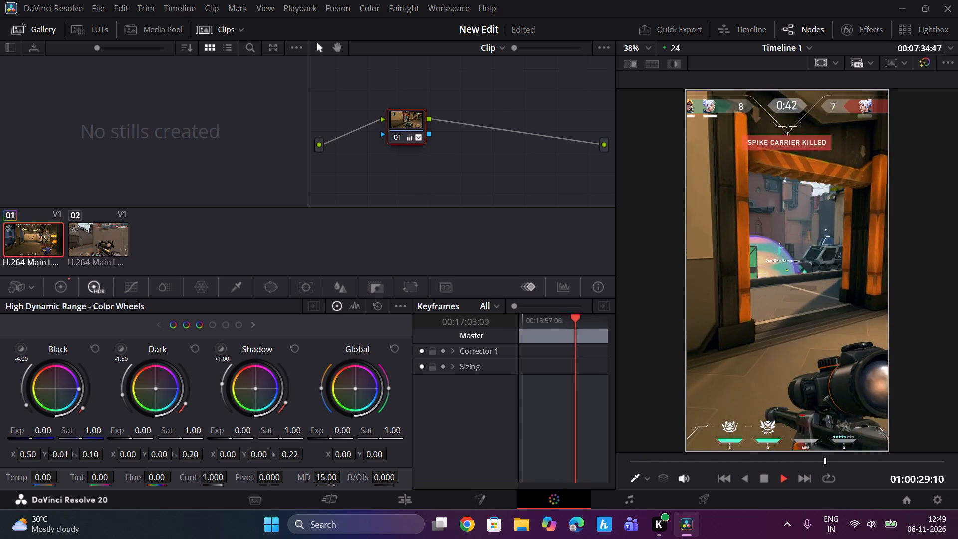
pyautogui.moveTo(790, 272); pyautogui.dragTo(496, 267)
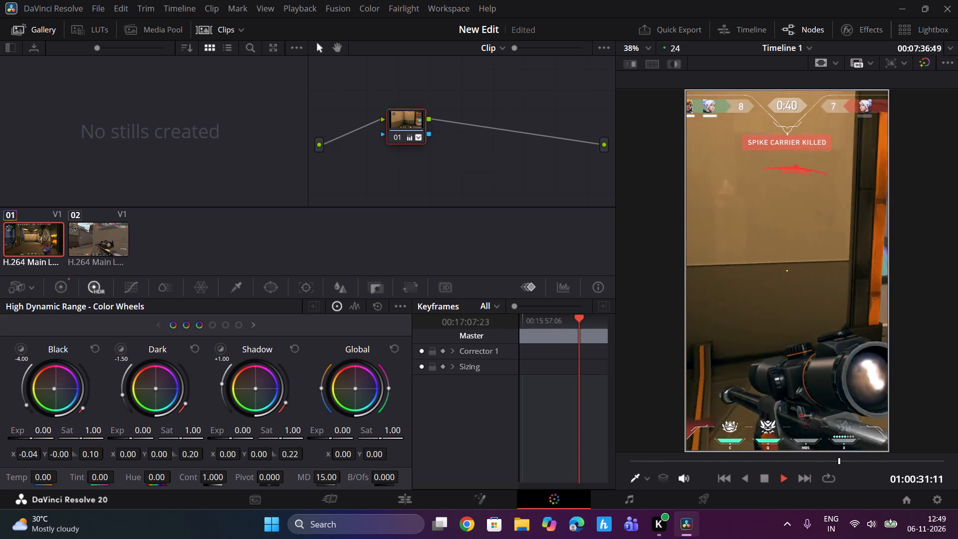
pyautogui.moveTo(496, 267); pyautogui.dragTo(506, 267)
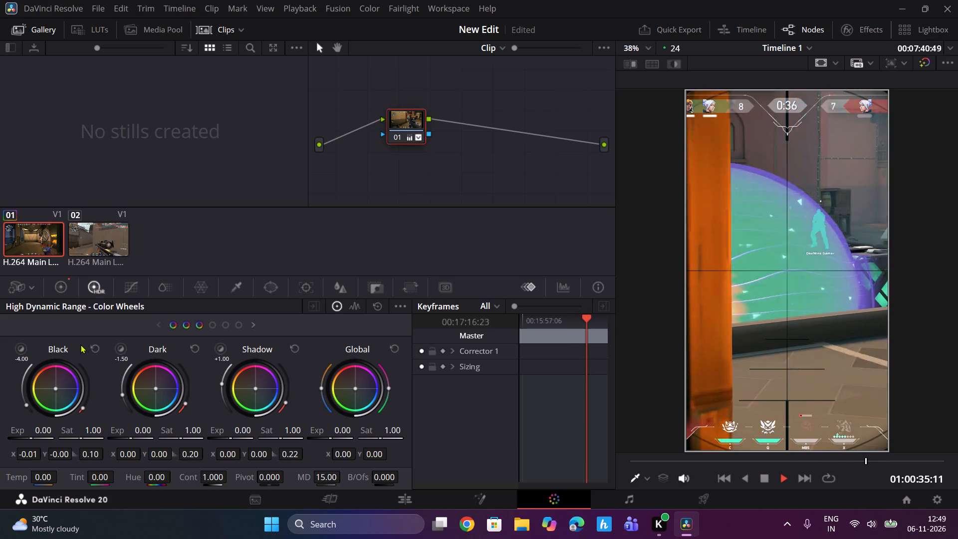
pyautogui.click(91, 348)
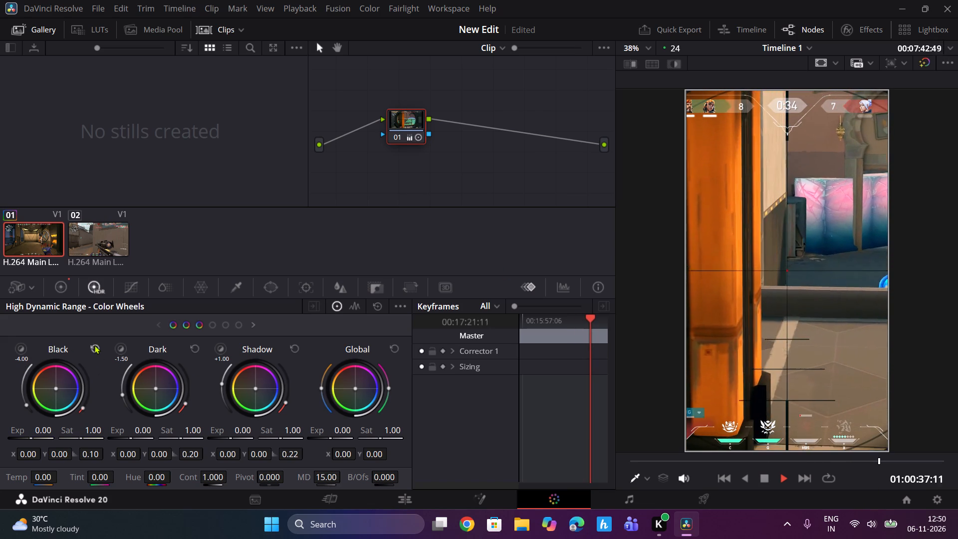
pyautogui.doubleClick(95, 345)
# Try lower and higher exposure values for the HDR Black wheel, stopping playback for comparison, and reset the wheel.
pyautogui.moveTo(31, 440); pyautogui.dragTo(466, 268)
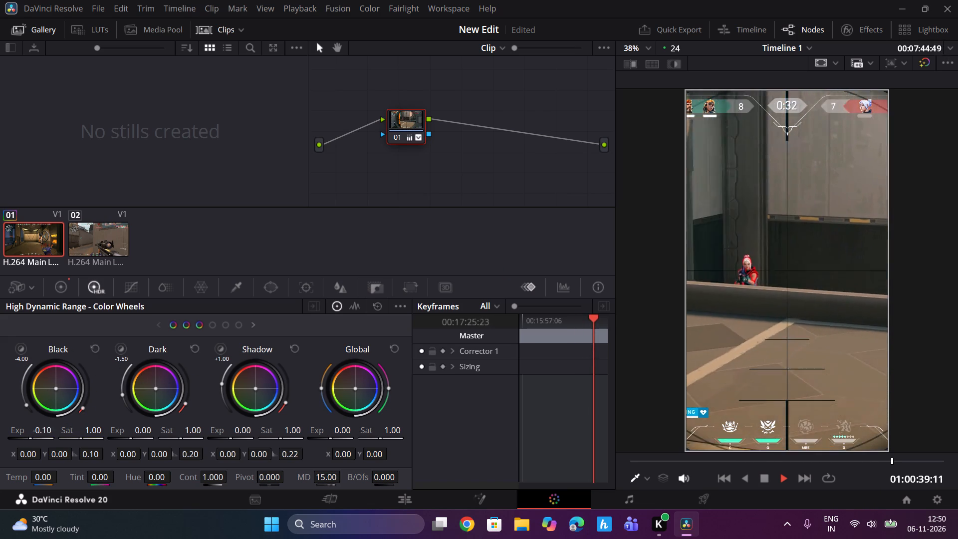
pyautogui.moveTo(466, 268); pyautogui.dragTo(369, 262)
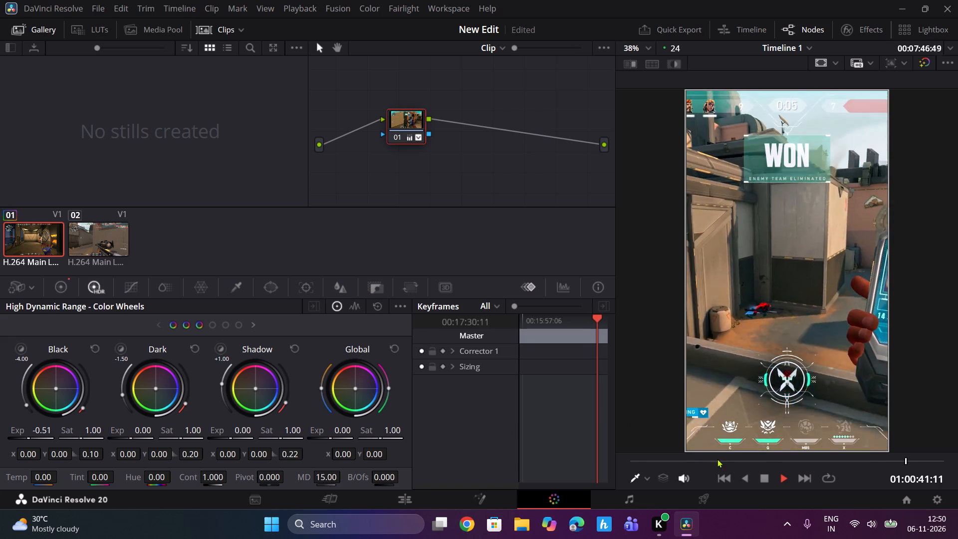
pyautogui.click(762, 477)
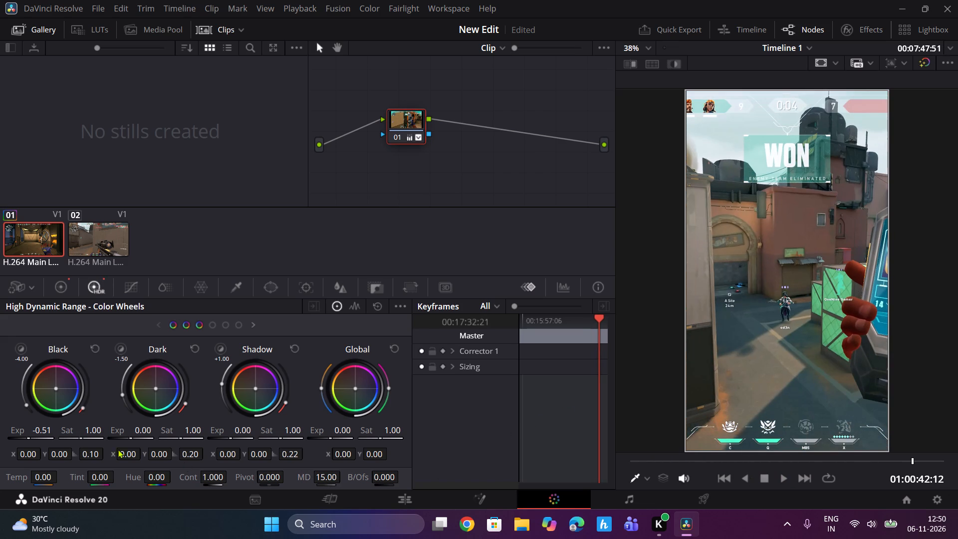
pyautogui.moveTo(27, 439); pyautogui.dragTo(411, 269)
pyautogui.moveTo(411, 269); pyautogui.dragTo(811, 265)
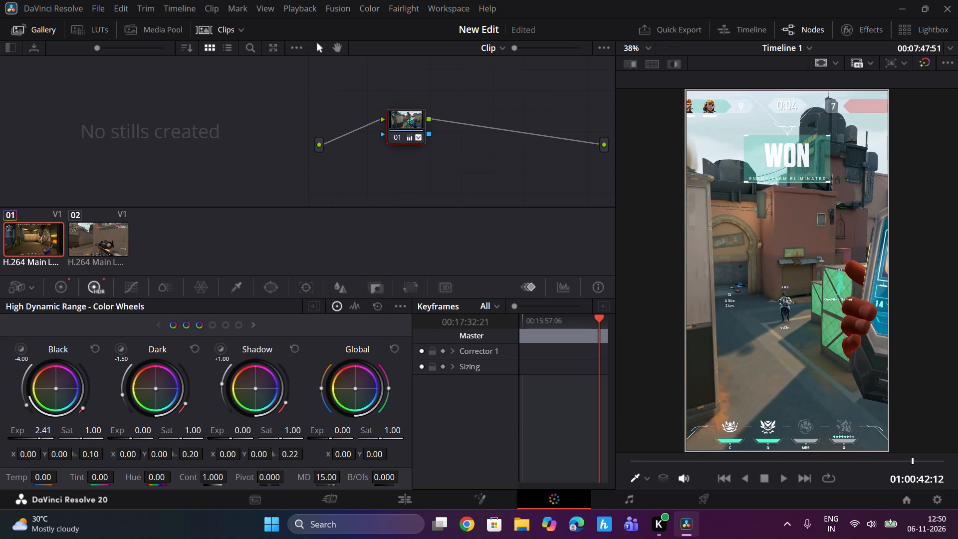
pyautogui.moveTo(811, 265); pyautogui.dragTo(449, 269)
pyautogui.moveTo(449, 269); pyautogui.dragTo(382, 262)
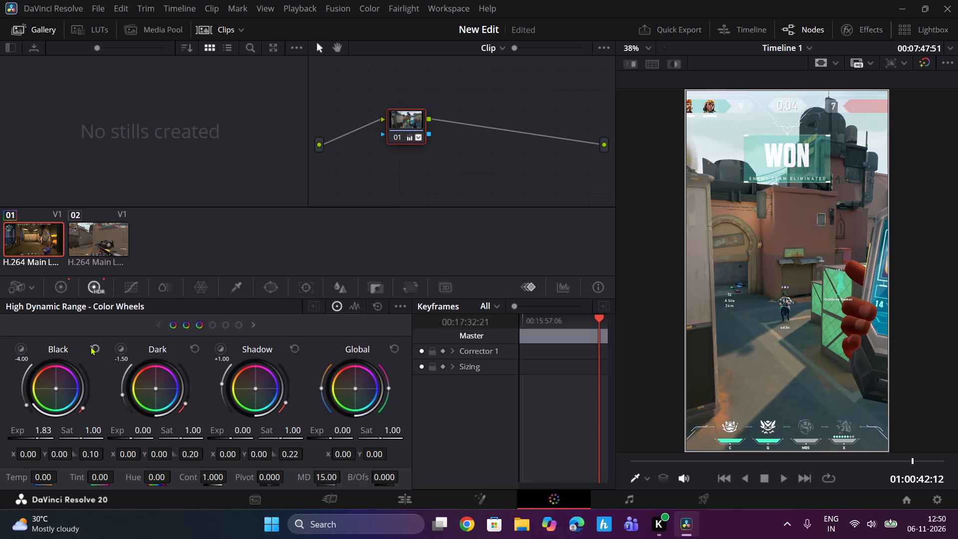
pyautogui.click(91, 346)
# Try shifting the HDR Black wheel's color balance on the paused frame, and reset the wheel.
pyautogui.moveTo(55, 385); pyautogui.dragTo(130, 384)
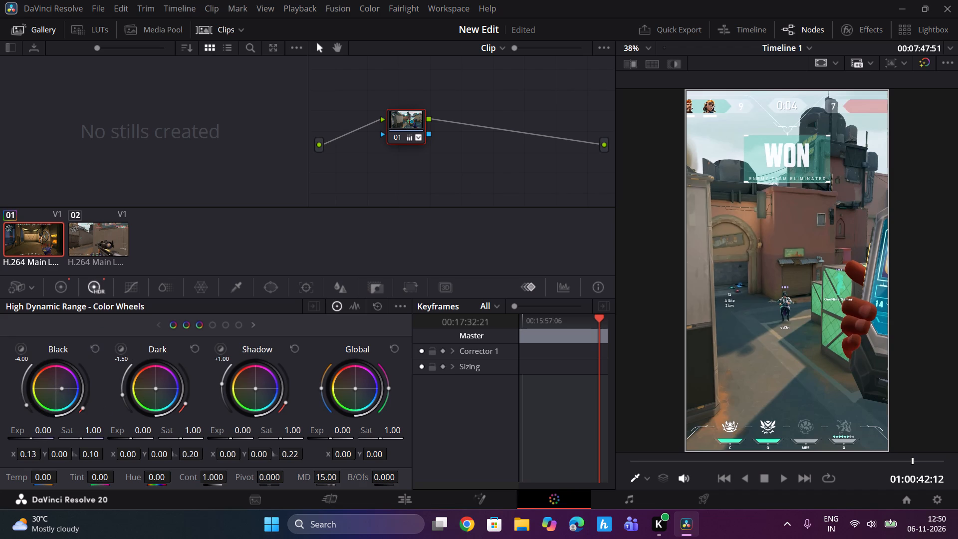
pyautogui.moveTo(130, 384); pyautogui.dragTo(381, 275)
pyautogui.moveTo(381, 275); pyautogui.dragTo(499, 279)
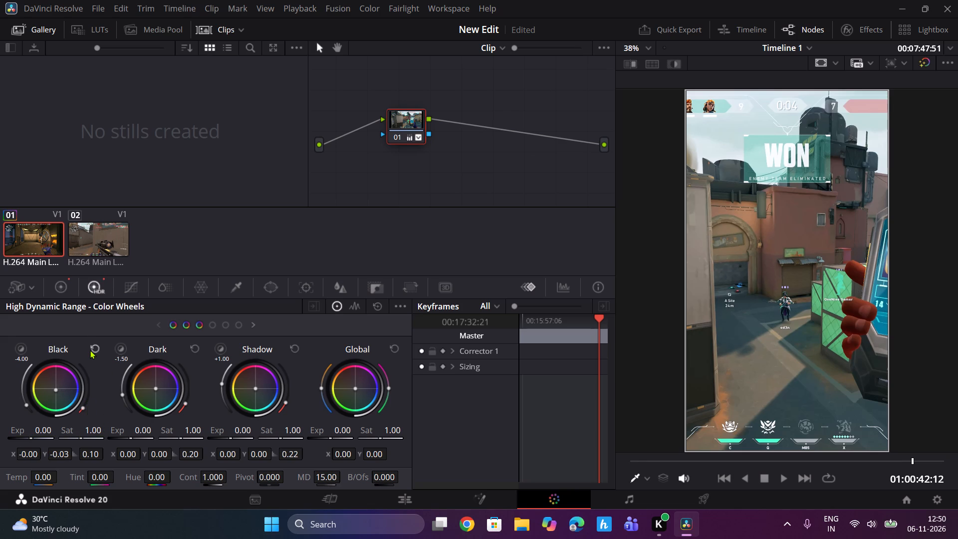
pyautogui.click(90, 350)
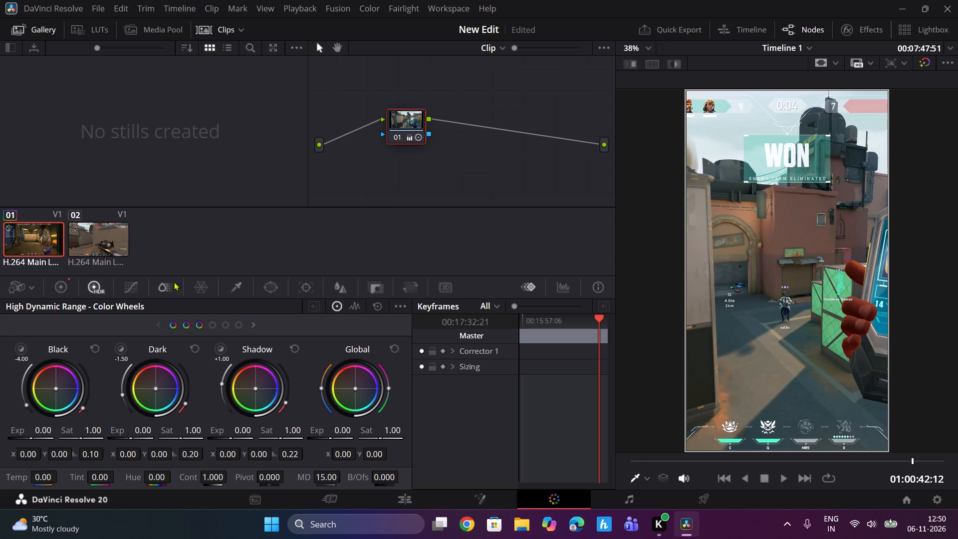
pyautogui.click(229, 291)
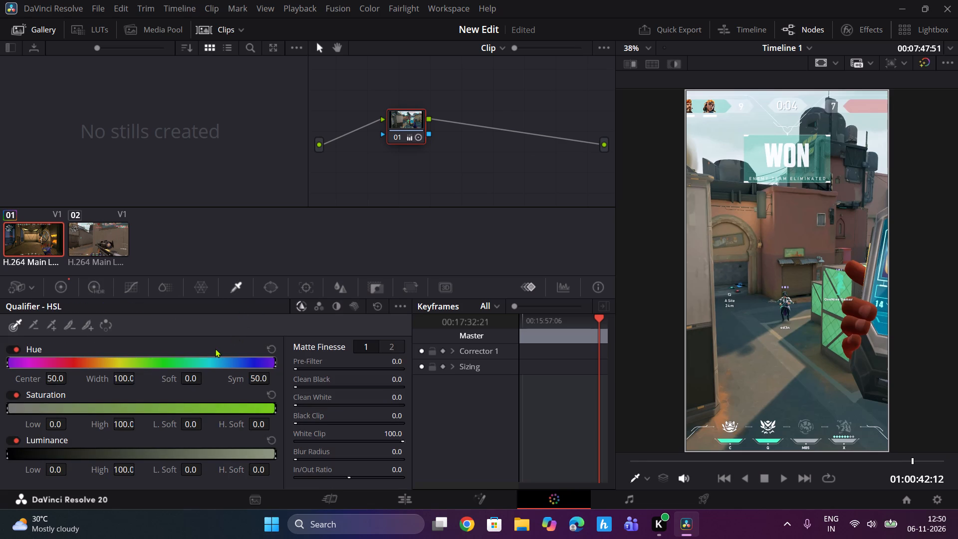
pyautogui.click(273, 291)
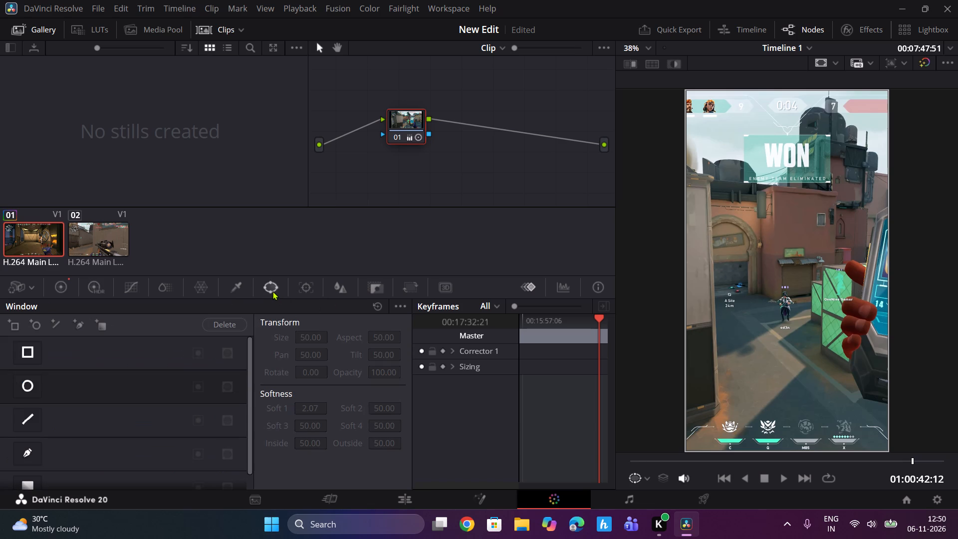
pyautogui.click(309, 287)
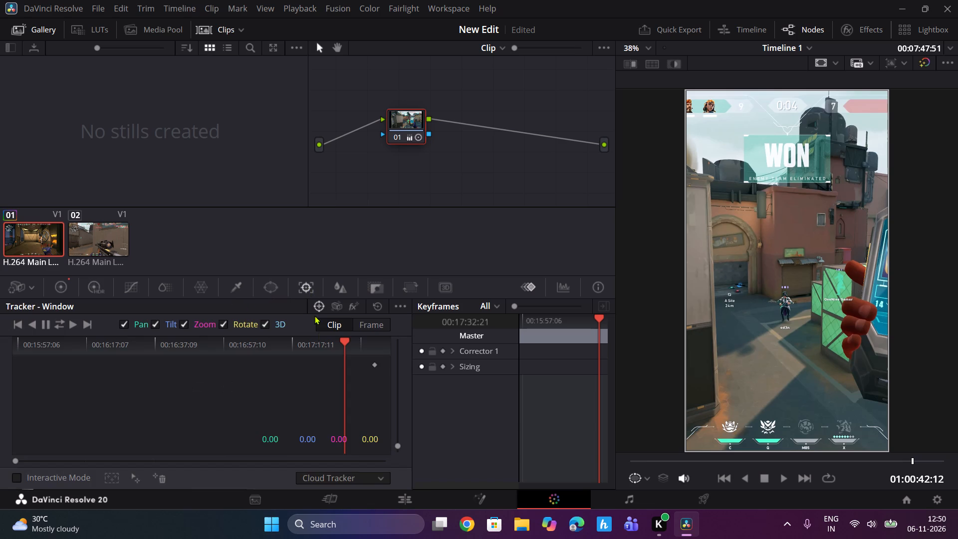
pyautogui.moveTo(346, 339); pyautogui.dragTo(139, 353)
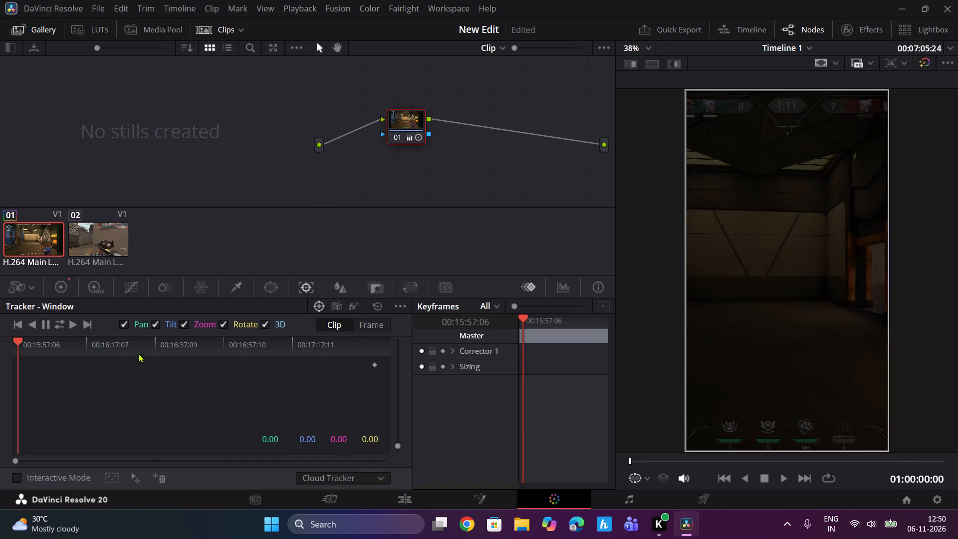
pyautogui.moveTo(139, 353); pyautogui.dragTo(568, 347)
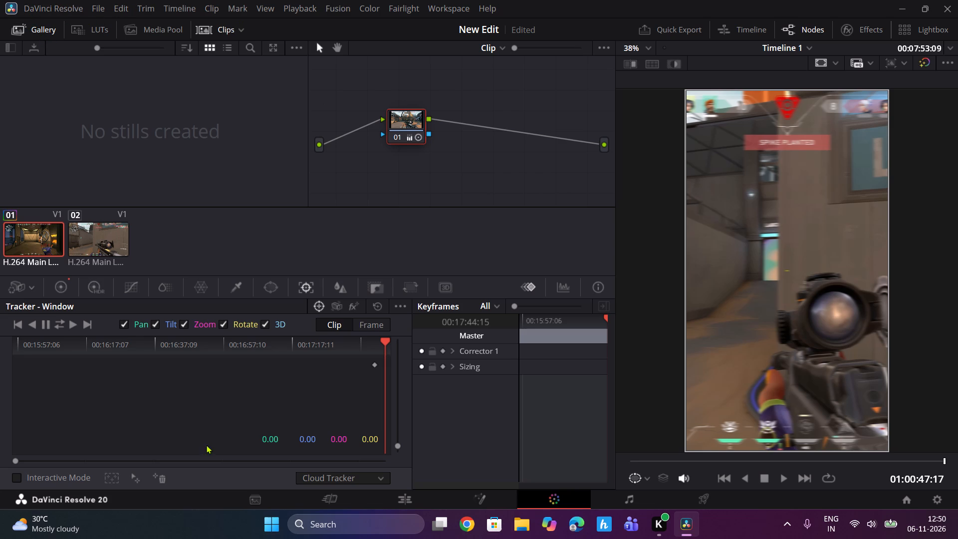
# On the Edit page, add an Opacity keyframe to the second video clip at 01:01:23:15, near its end.
pyautogui.click(314, 500)
pyautogui.click(423, 490)
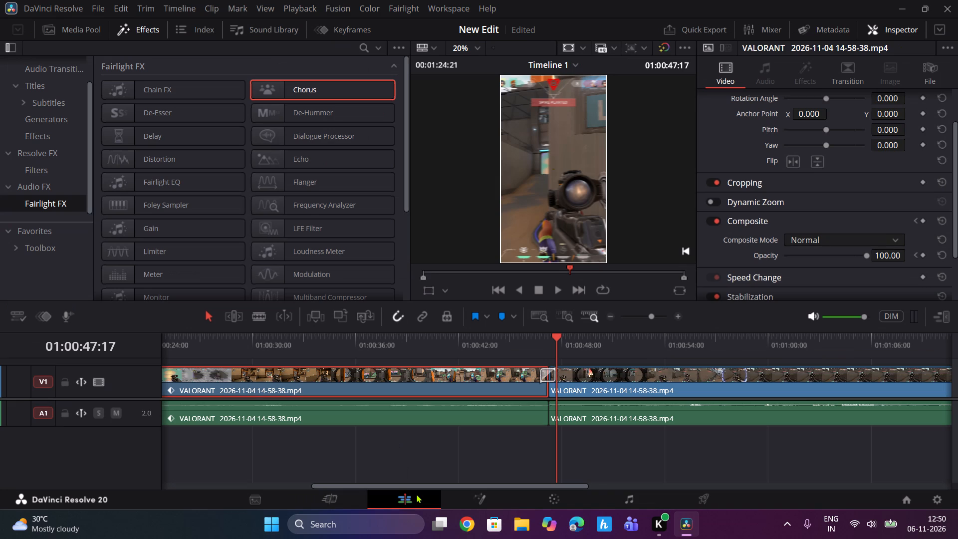
pyautogui.moveTo(557, 336); pyautogui.dragTo(957, 303)
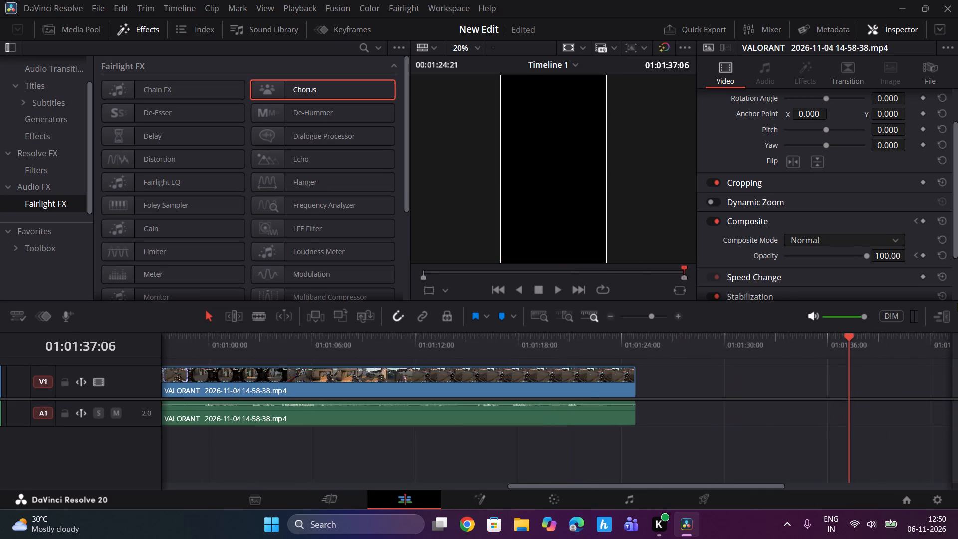
pyautogui.moveTo(957, 303); pyautogui.dragTo(341, 356)
pyautogui.click(357, 390)
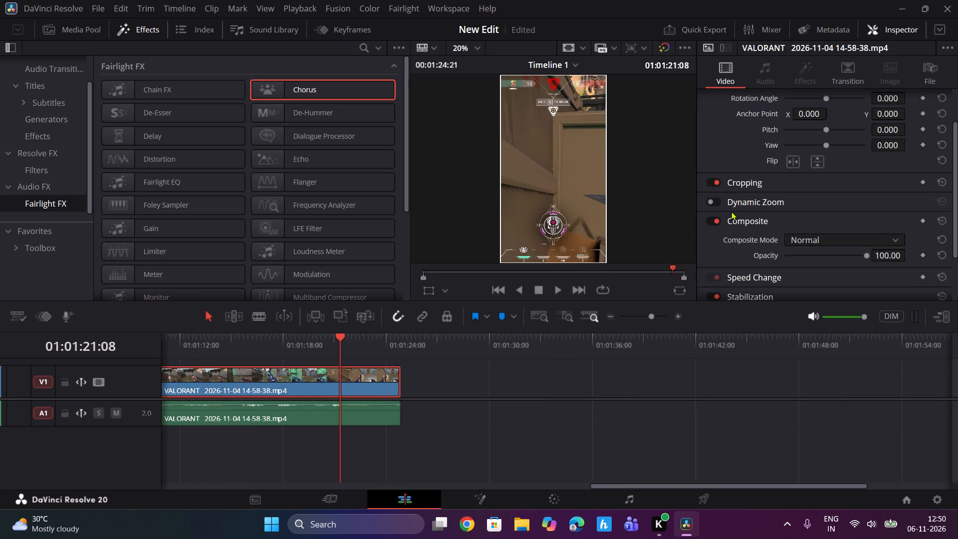
pyautogui.moveTo(339, 340); pyautogui.dragTo(334, 341)
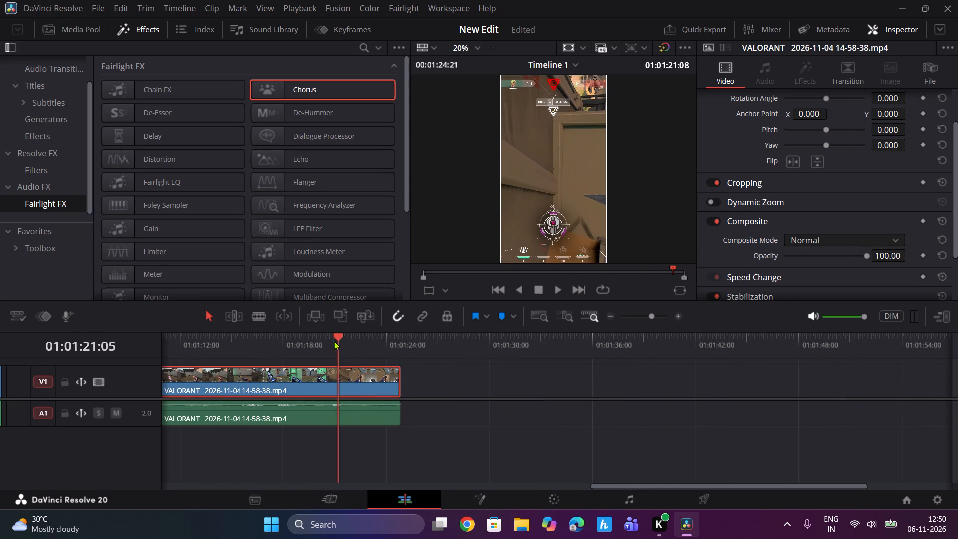
pyautogui.moveTo(334, 341); pyautogui.dragTo(348, 348)
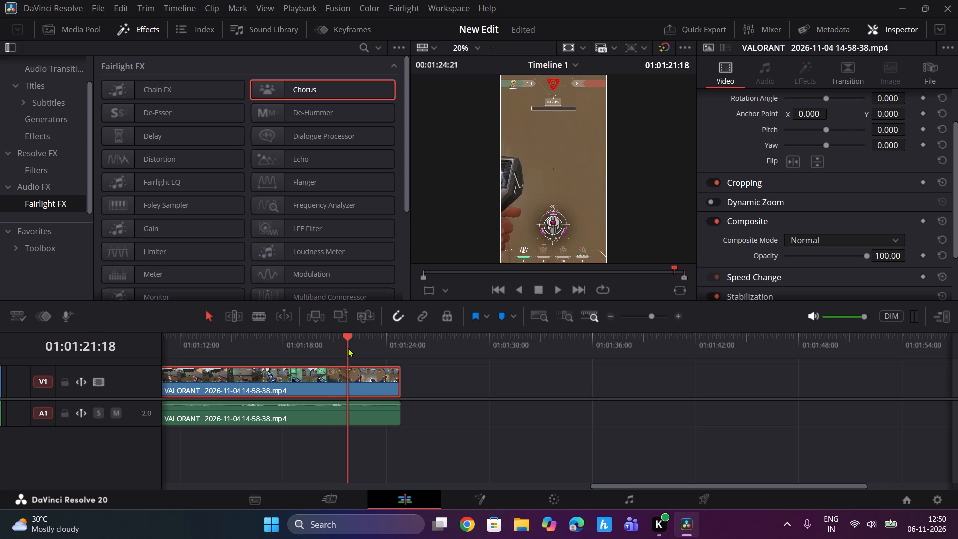
pyautogui.moveTo(348, 348); pyautogui.dragTo(371, 349)
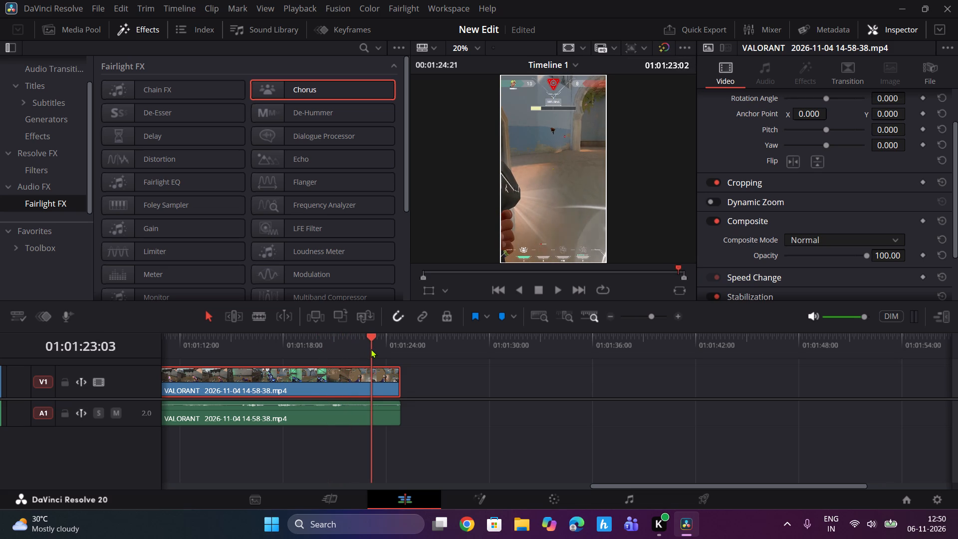
pyautogui.moveTo(371, 349); pyautogui.dragTo(380, 349)
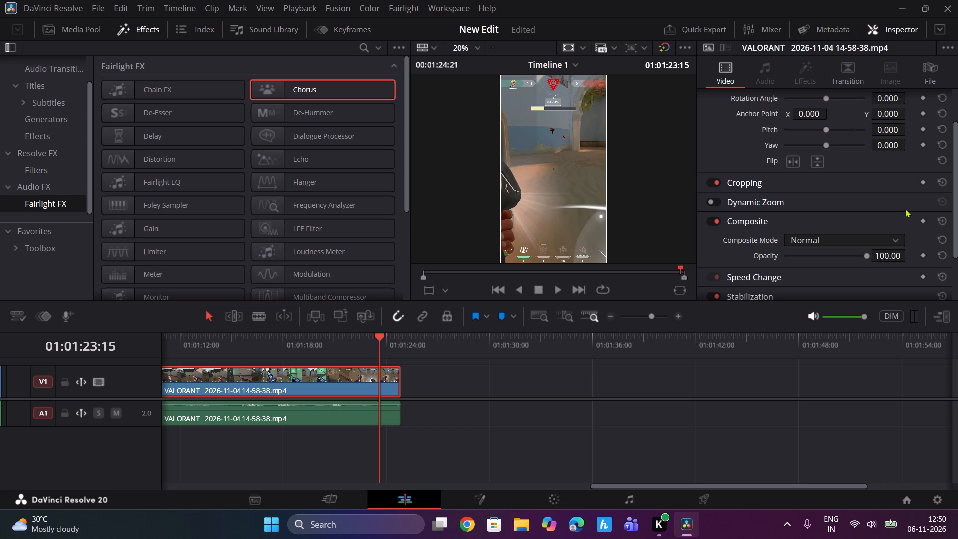
pyautogui.click(925, 255)
# Fade the second video clip to black by setting its Opacity to 0 on its last frame, 01:01:24:20.
pyautogui.moveTo(380, 337); pyautogui.dragTo(393, 341)
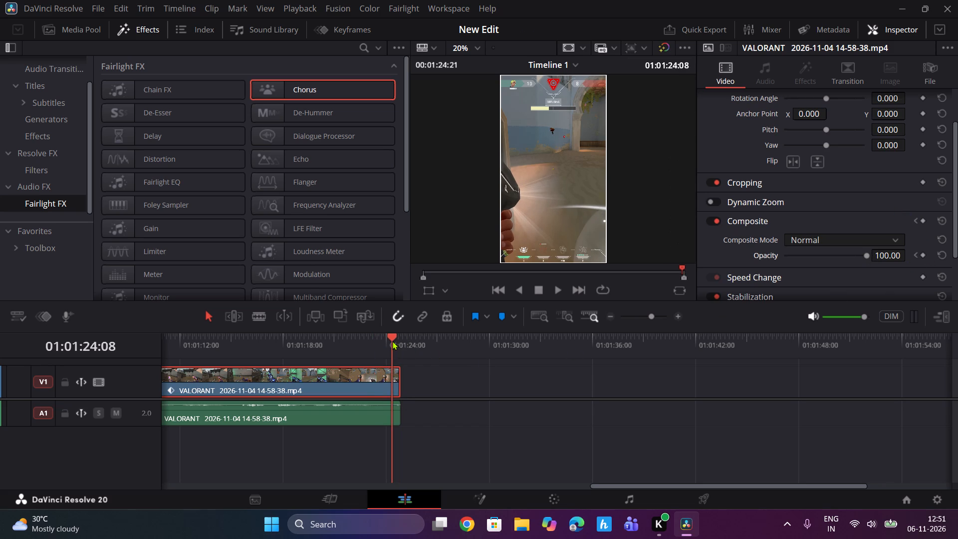
pyautogui.moveTo(393, 341); pyautogui.dragTo(395, 342)
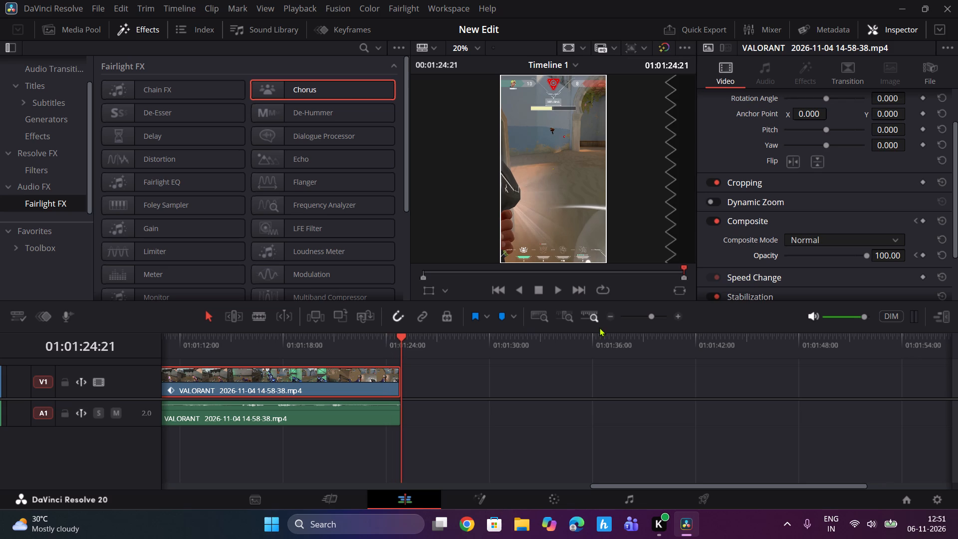
pyautogui.moveTo(657, 316); pyautogui.dragTo(679, 314)
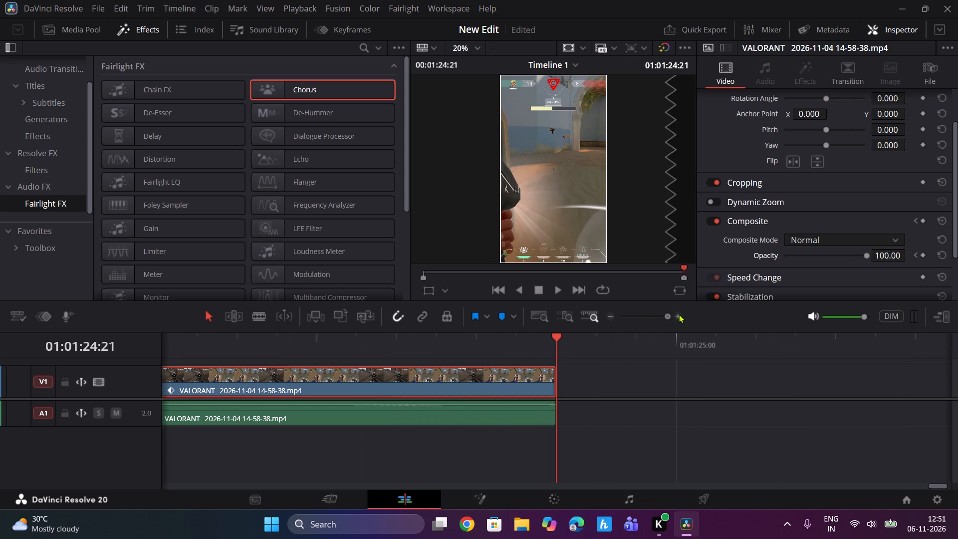
pyautogui.moveTo(679, 314); pyautogui.dragTo(686, 313)
pyautogui.moveTo(556, 337); pyautogui.dragTo(544, 344)
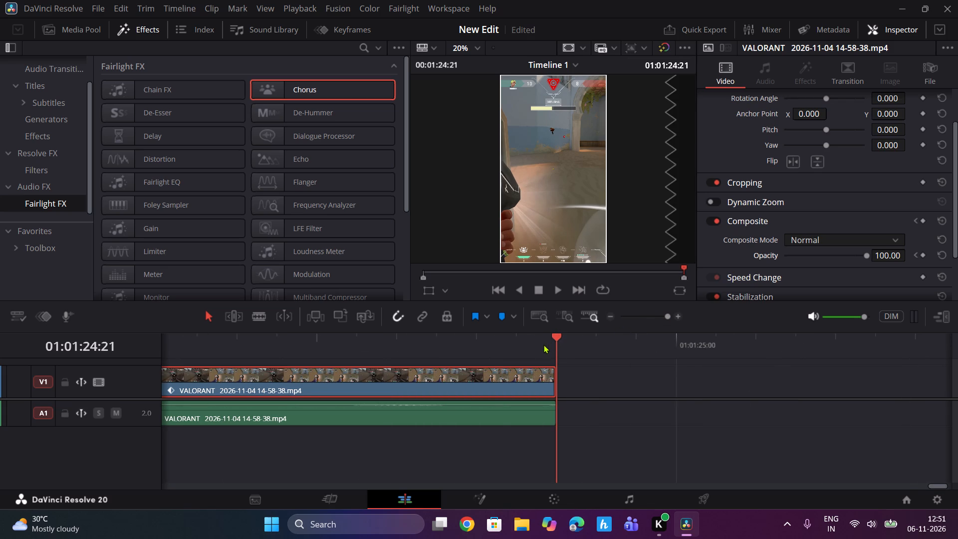
pyautogui.moveTo(544, 344); pyautogui.dragTo(543, 342)
pyautogui.click(543, 341)
pyautogui.click(519, 338)
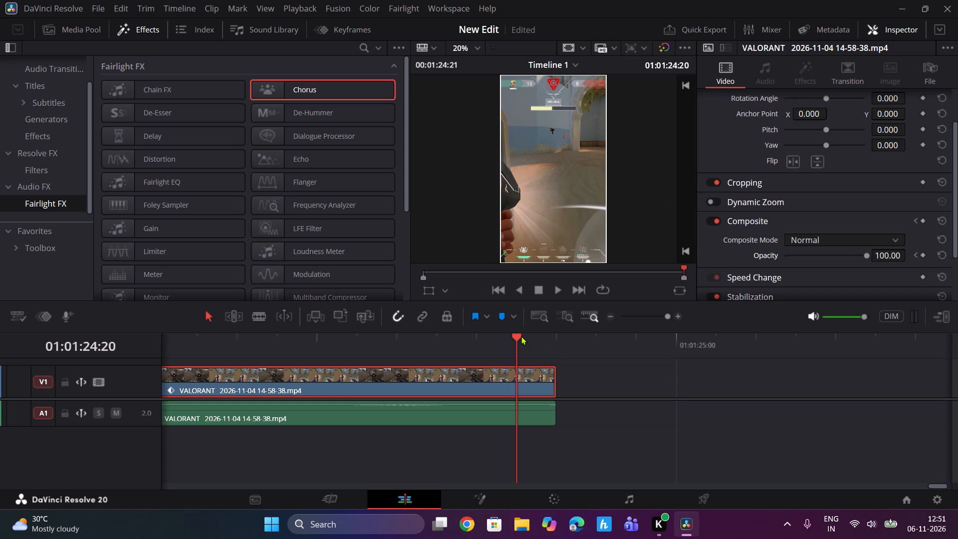
pyautogui.moveTo(865, 256); pyautogui.dragTo(828, 259)
pyautogui.moveTo(828, 259); pyautogui.dragTo(615, 272)
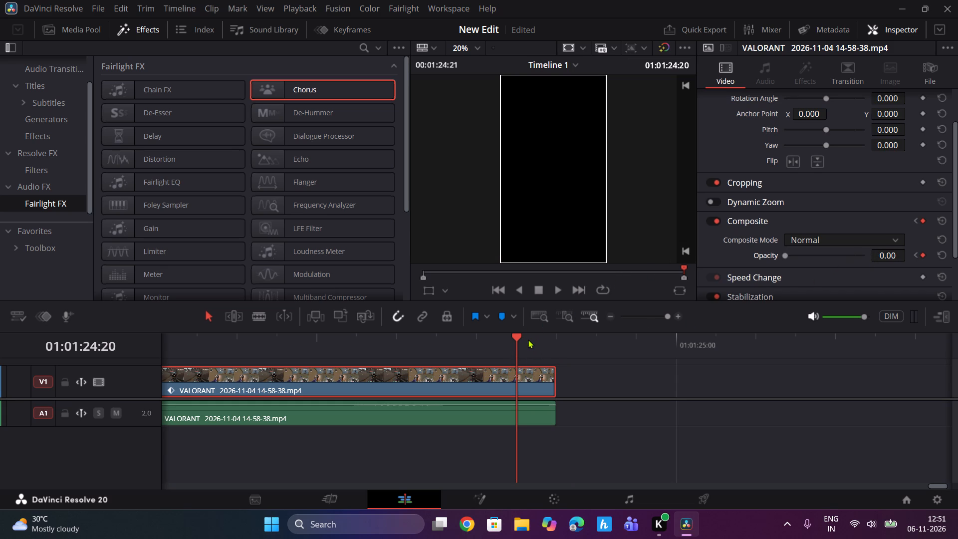
# Scrub back through the second clip and play its final part to check the opacity fade-out.
pyautogui.moveTo(514, 339); pyautogui.dragTo(518, 354)
pyautogui.moveTo(518, 354); pyautogui.dragTo(161, 364)
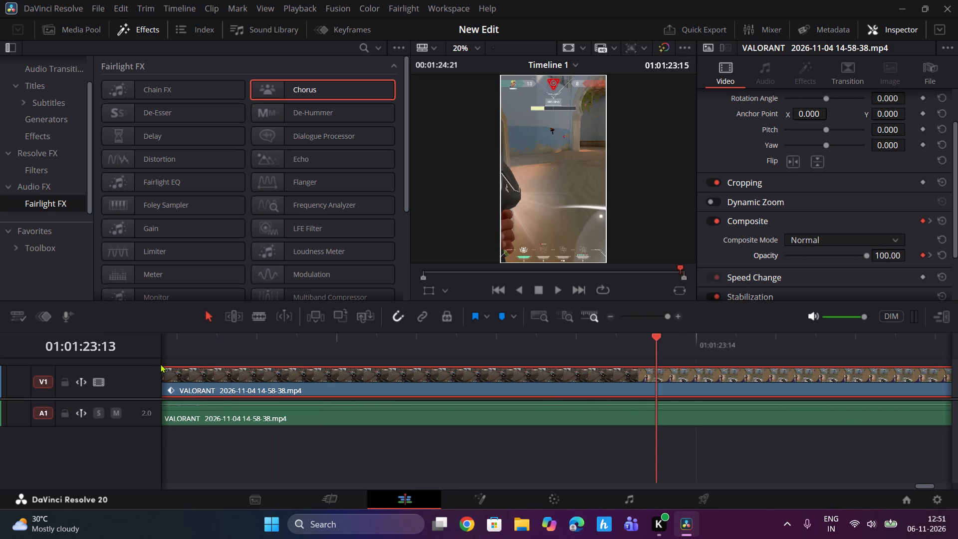
pyautogui.moveTo(161, 364); pyautogui.dragTo(168, 363)
pyautogui.moveTo(661, 316); pyautogui.dragTo(639, 318)
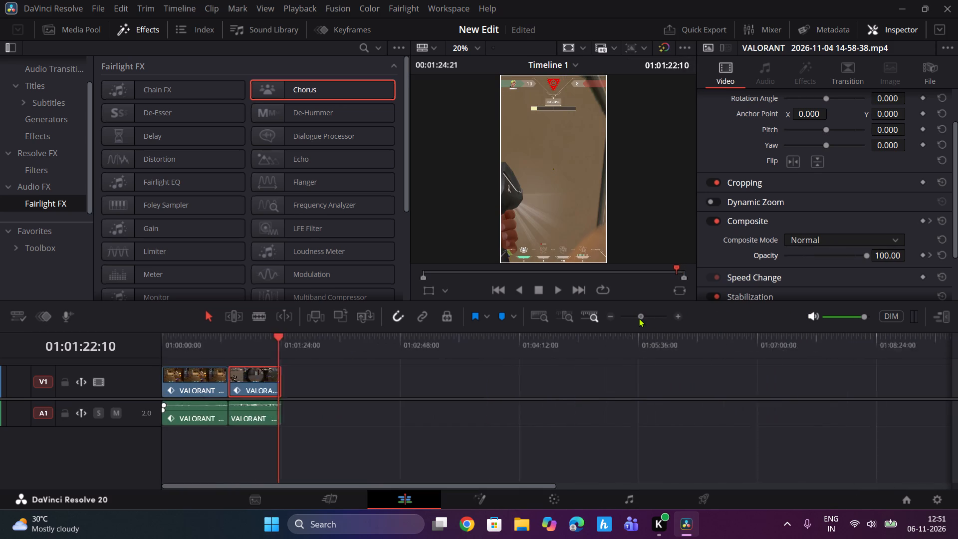
pyautogui.moveTo(639, 318); pyautogui.dragTo(648, 319)
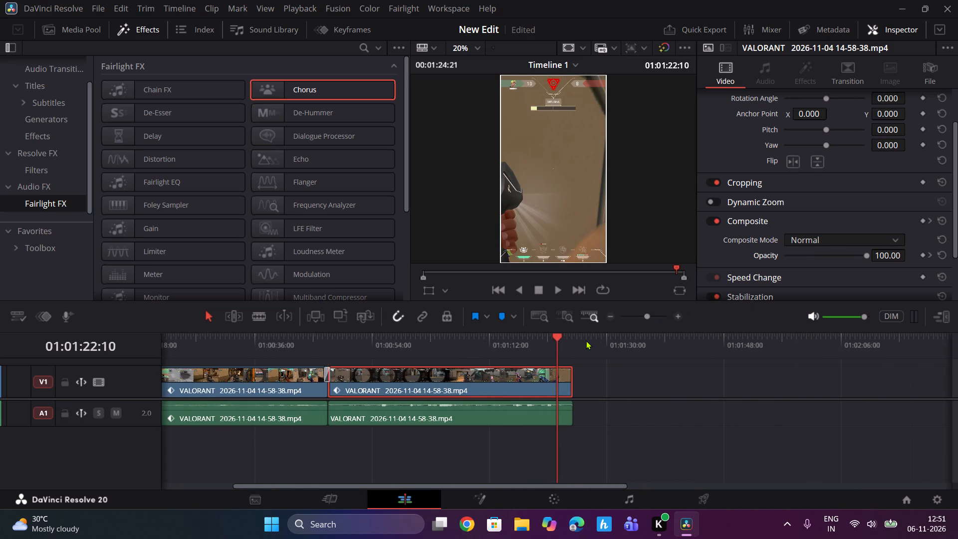
pyautogui.moveTo(557, 336); pyautogui.dragTo(455, 358)
pyautogui.press('space')
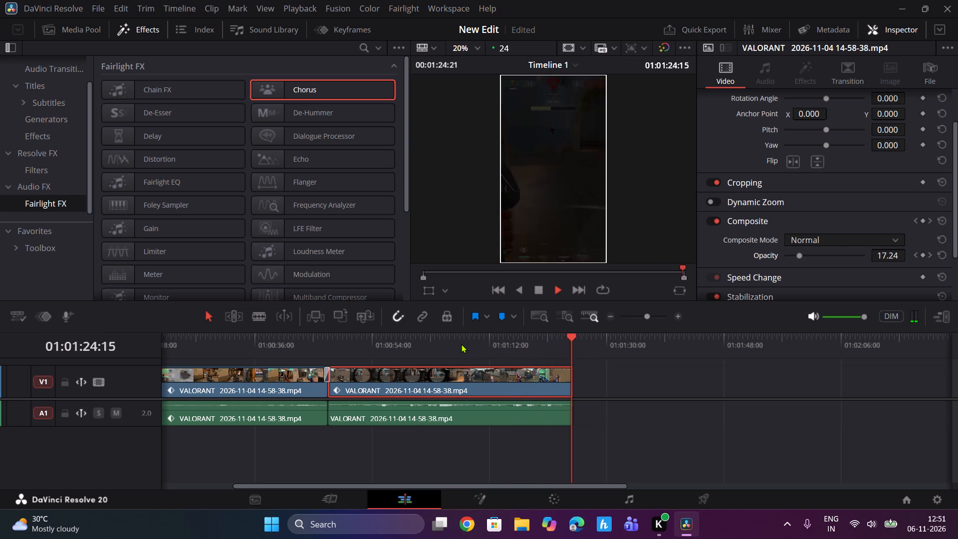
# Add a Volume keyframe to the second clip's audio at 01:01:22:12.
pyautogui.click(463, 413)
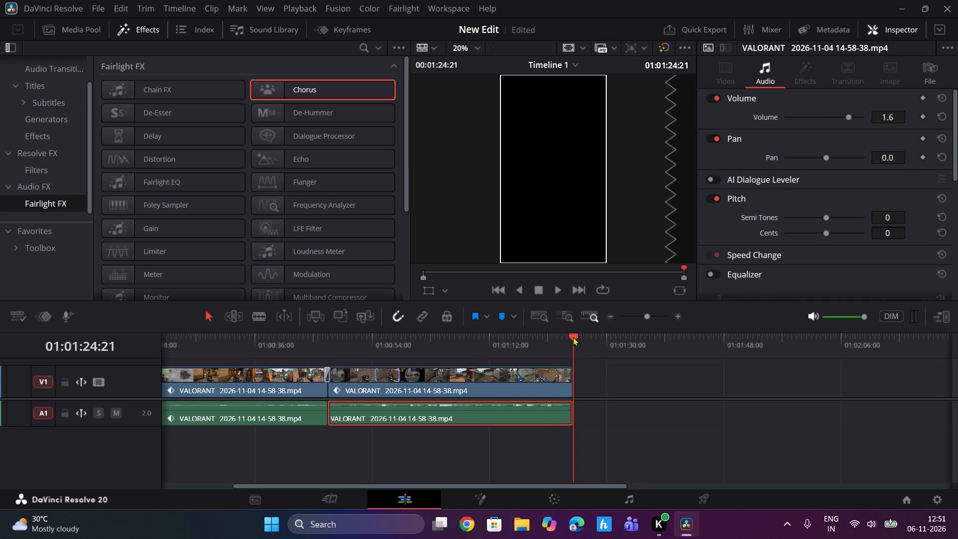
pyautogui.moveTo(573, 337); pyautogui.dragTo(550, 341)
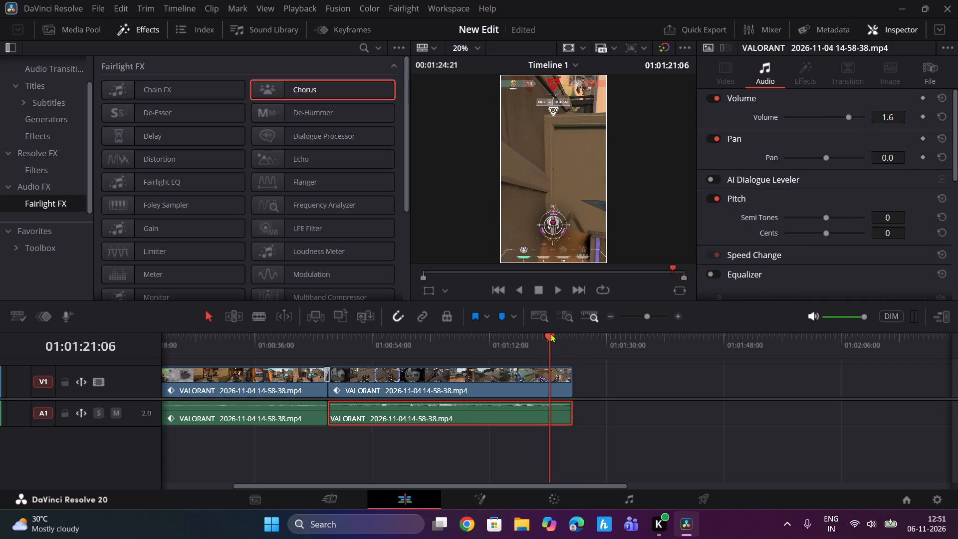
pyautogui.moveTo(553, 334); pyautogui.dragTo(558, 336)
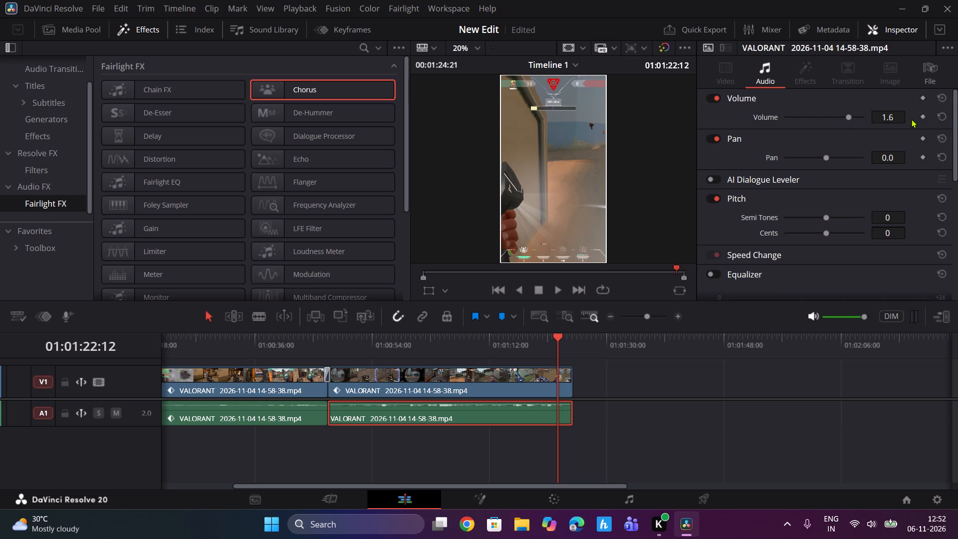
pyautogui.click(924, 115)
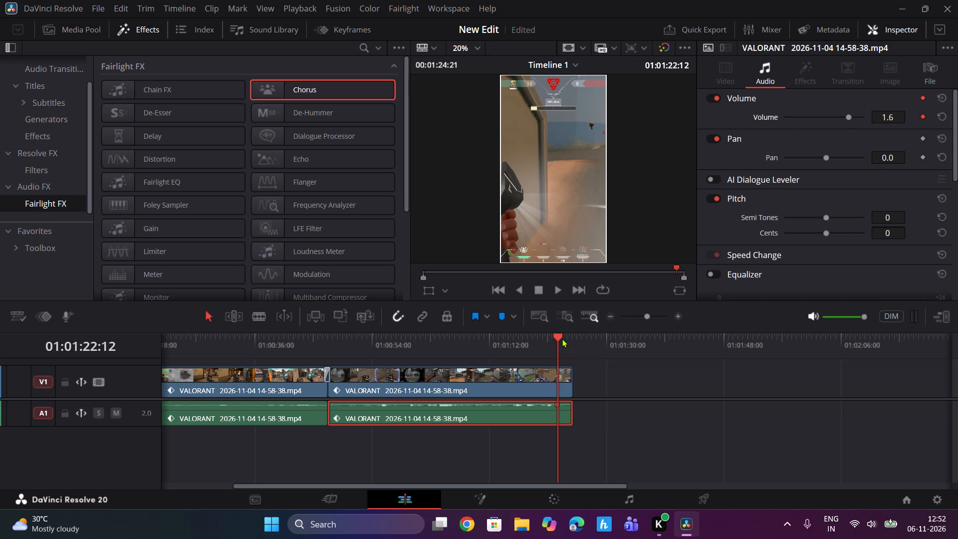
# Fade out the second clip's audio by setting its Volume to -100 on the last frame, 01:01:24:20.
pyautogui.moveTo(560, 338); pyautogui.dragTo(568, 337)
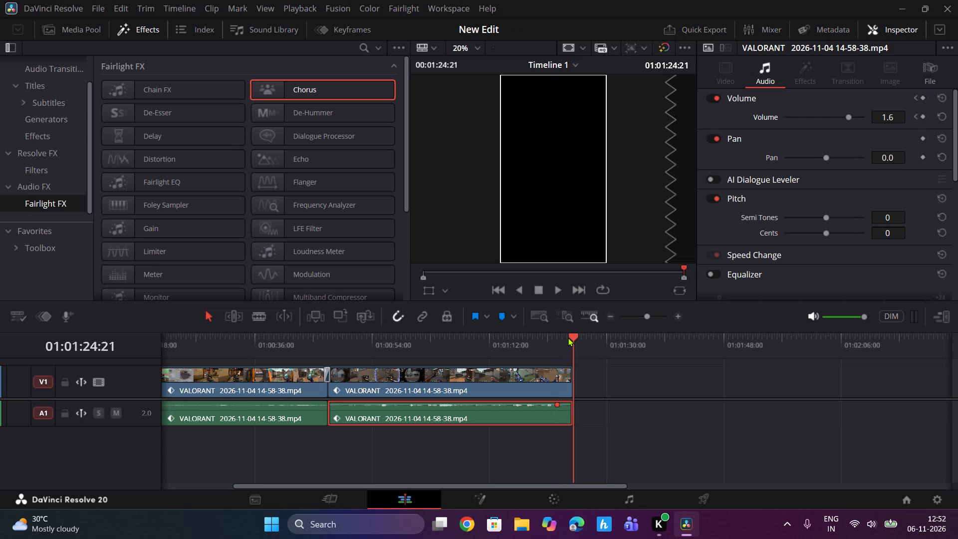
pyautogui.moveTo(568, 337); pyautogui.dragTo(568, 337)
pyautogui.moveTo(653, 313); pyautogui.dragTo(666, 312)
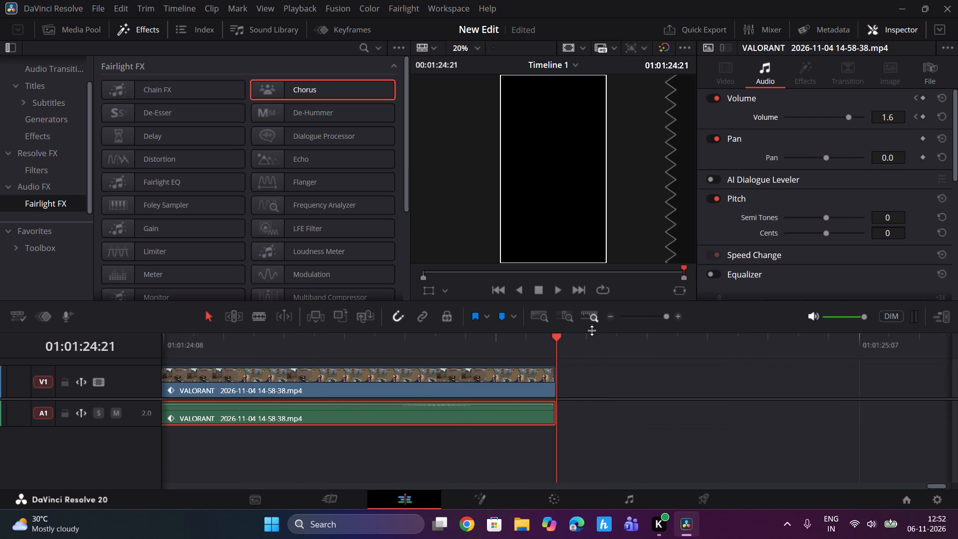
pyautogui.moveTo(558, 337); pyautogui.dragTo(535, 347)
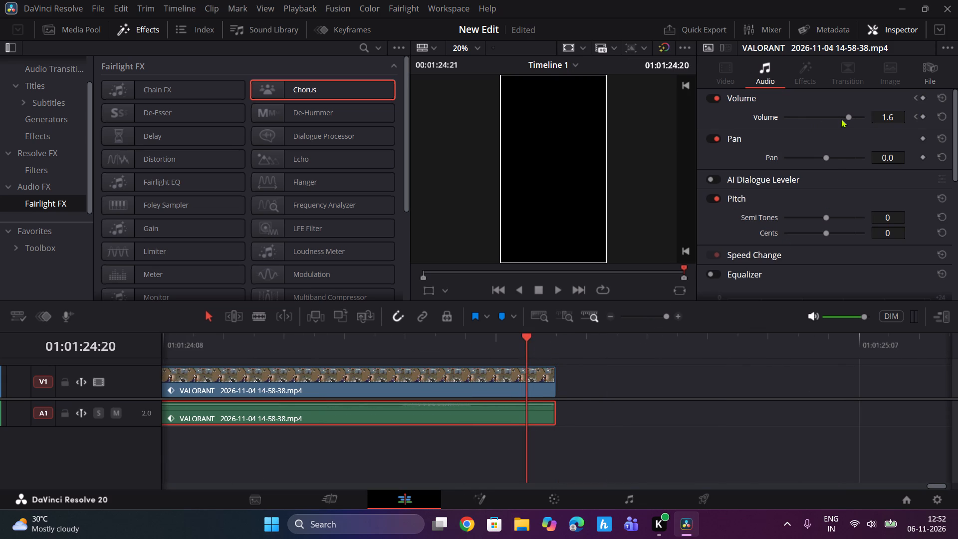
pyautogui.moveTo(842, 117); pyautogui.dragTo(545, 129)
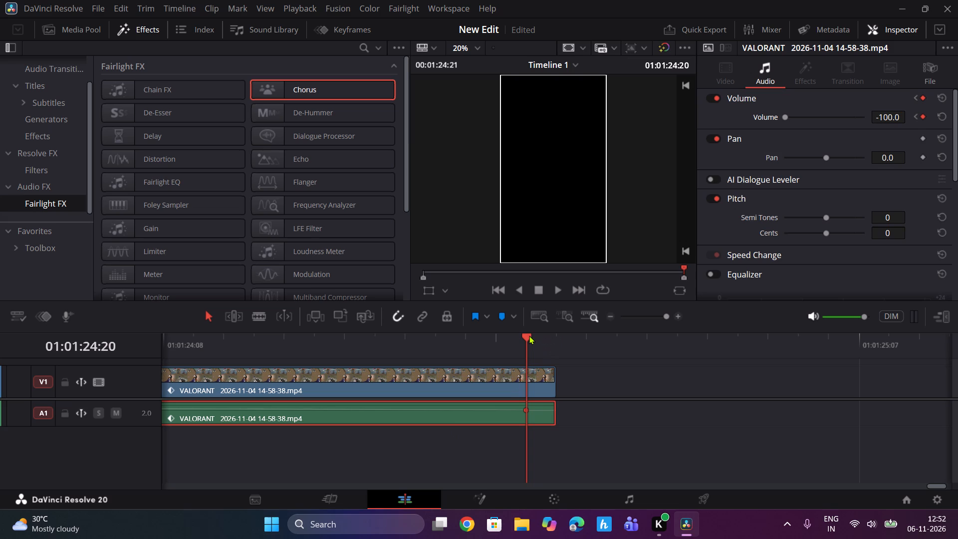
# Play the last frames from 01:01:24:08 to check the audio and video fade-out, and bring both clips into view.
pyautogui.moveTo(526, 336); pyautogui.dragTo(190, 367)
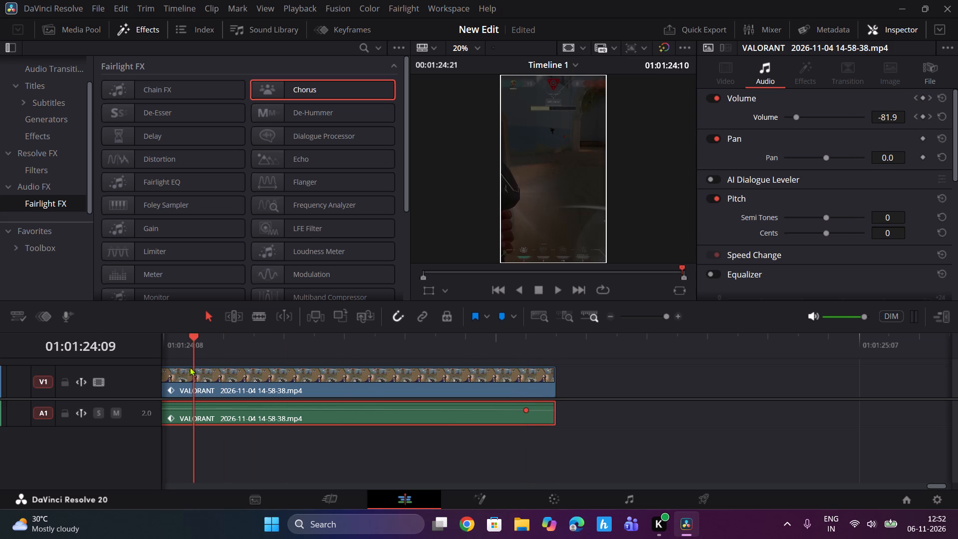
pyautogui.moveTo(190, 367); pyautogui.dragTo(184, 366)
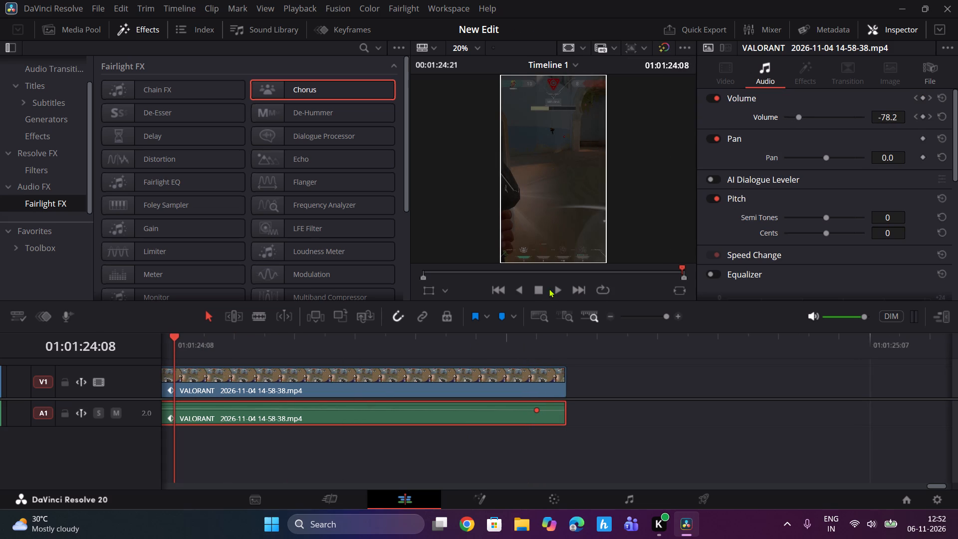
pyautogui.click(560, 289)
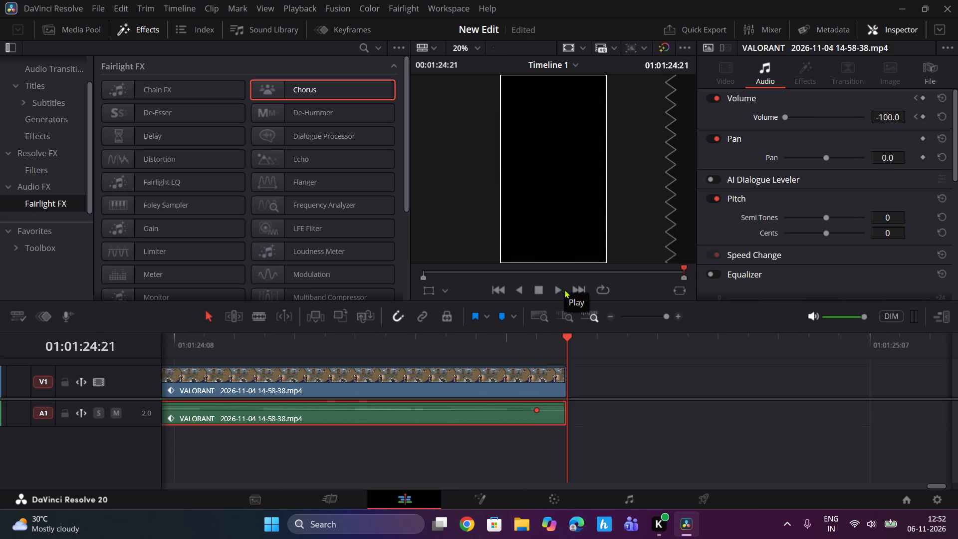
pyautogui.moveTo(654, 313); pyautogui.dragTo(635, 316)
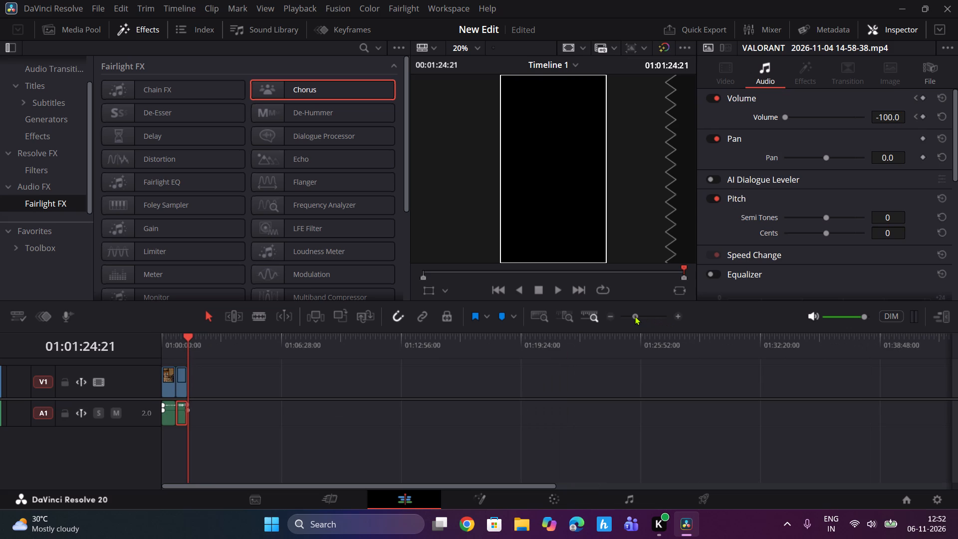
pyautogui.moveTo(635, 316); pyautogui.dragTo(642, 316)
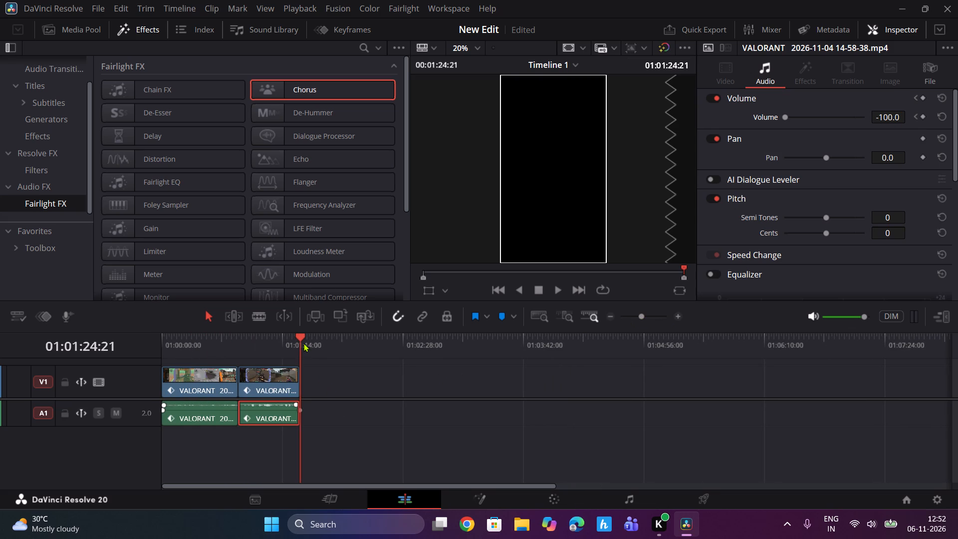
# Open the second clip for color grading at frame 01:01:06:14 and bring up the primary color wheels.
pyautogui.moveTo(304, 342); pyautogui.dragTo(241, 356)
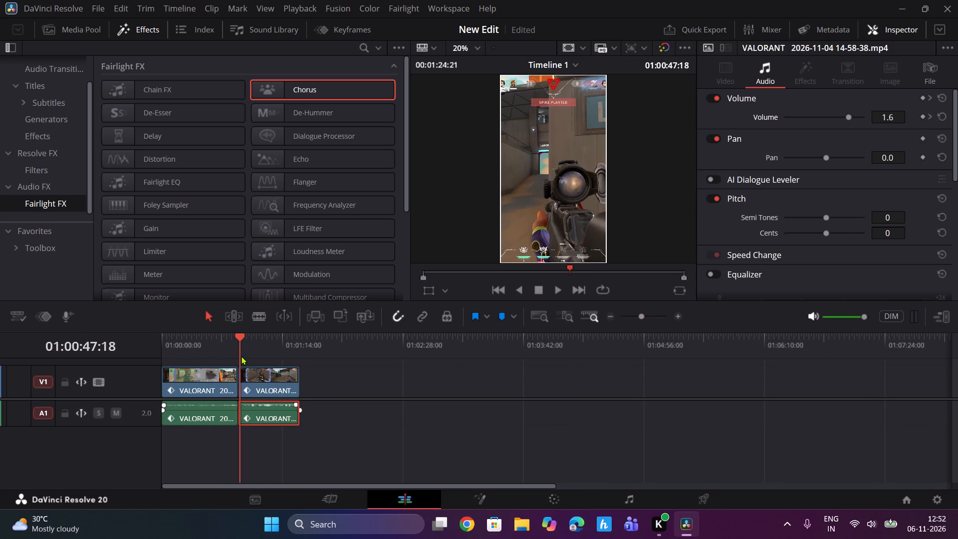
pyautogui.moveTo(241, 356); pyautogui.dragTo(255, 364)
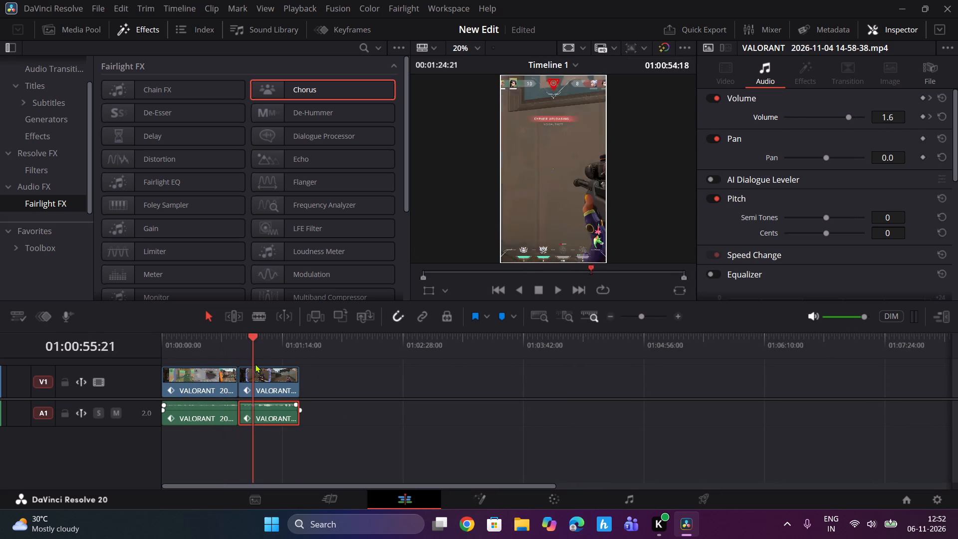
pyautogui.moveTo(255, 364); pyautogui.dragTo(270, 367)
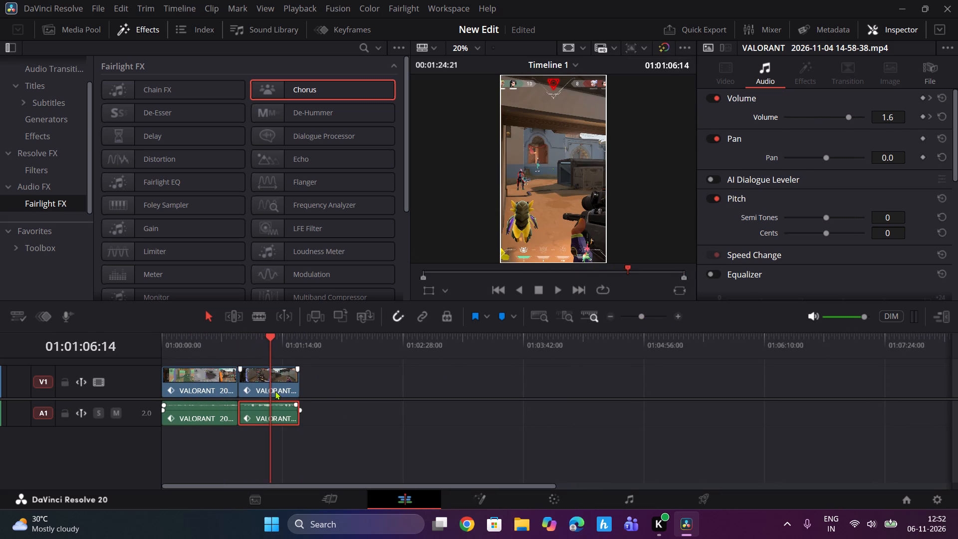
pyautogui.click(275, 391)
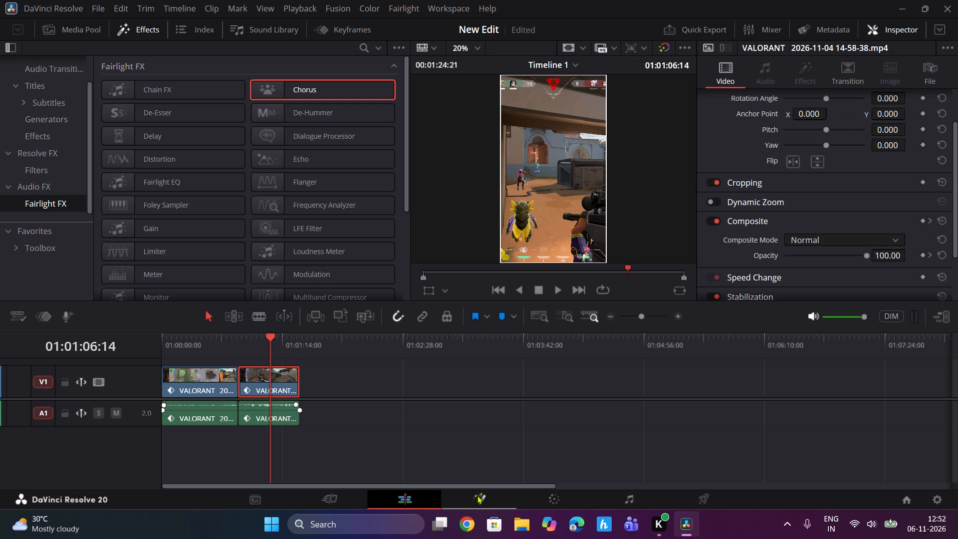
pyautogui.click(503, 499)
pyautogui.click(556, 497)
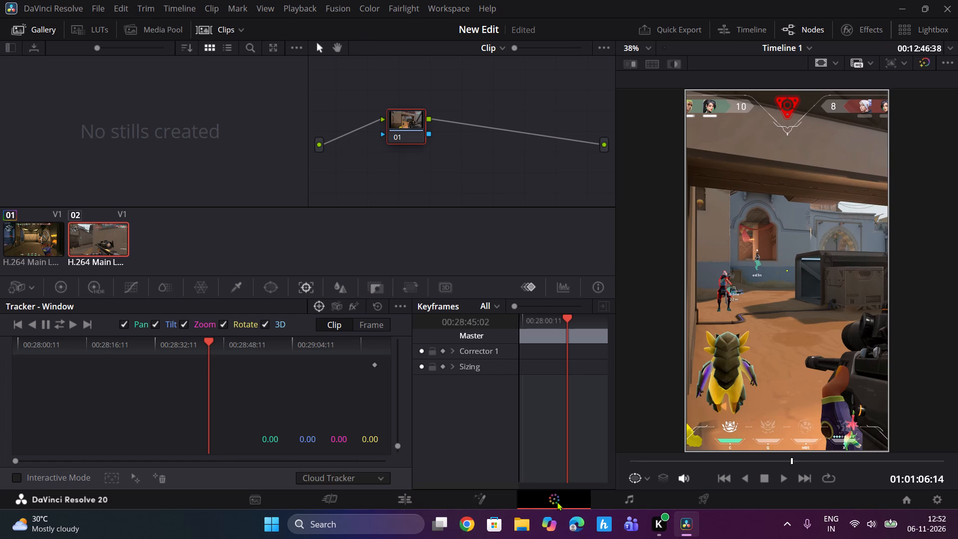
pyautogui.click(94, 286)
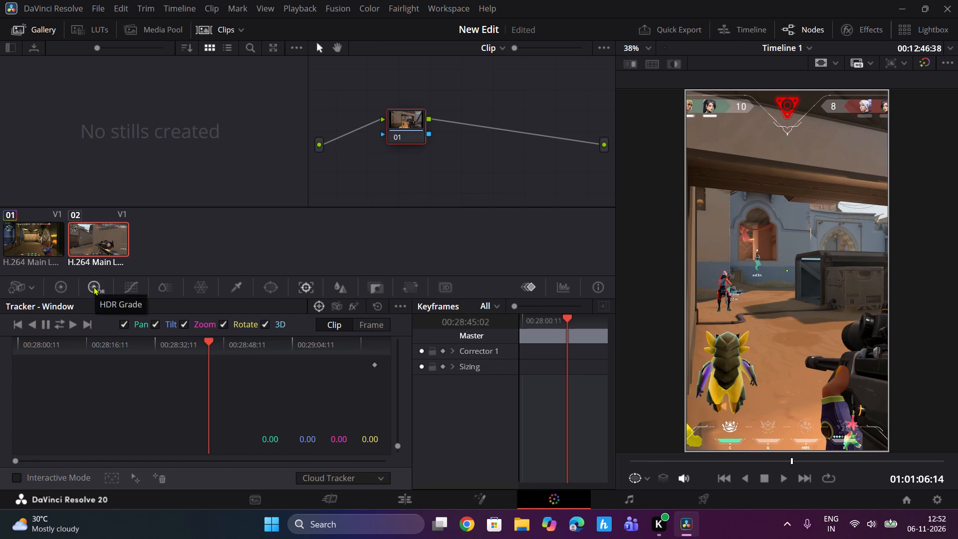
pyautogui.click(63, 283)
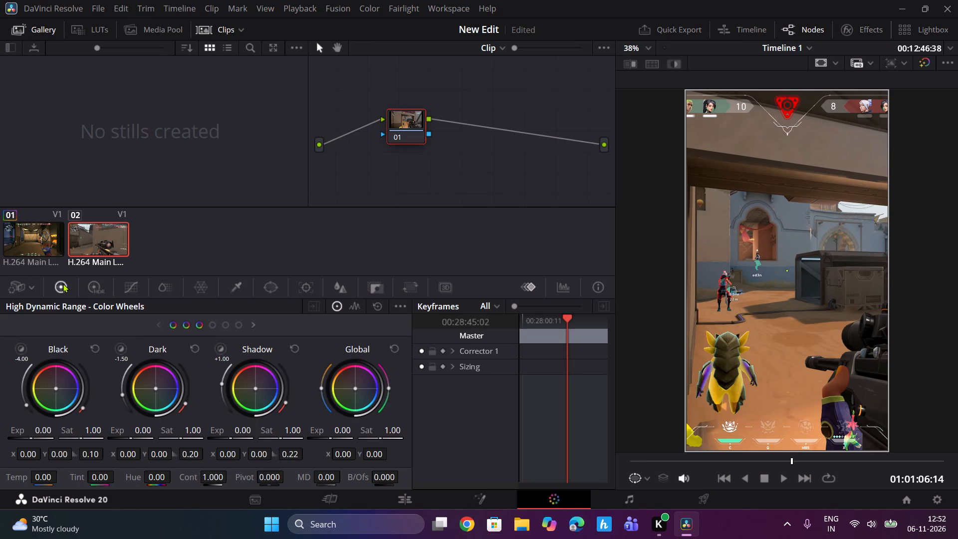
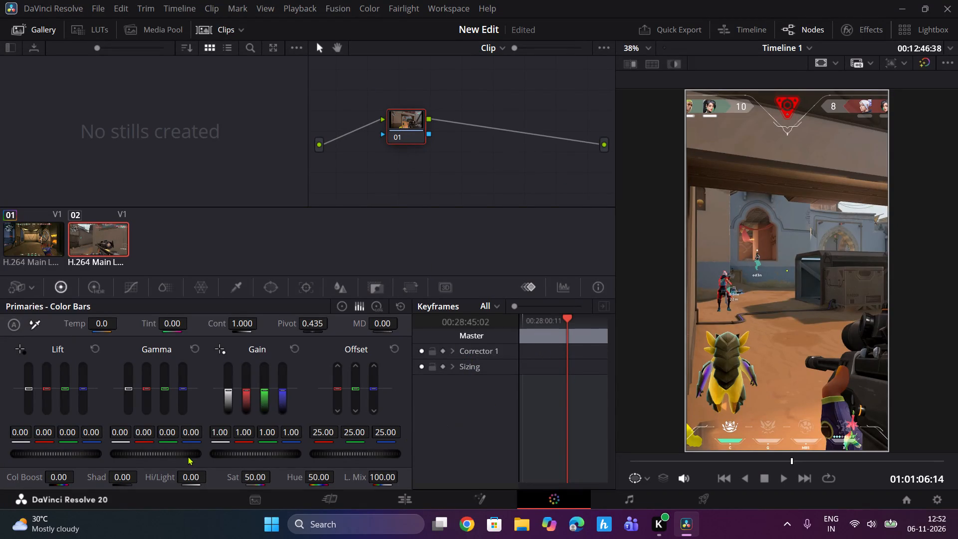
# Scrub through the second clip from its first frame to 01:00:58:16 to review the footage for grading.
pyautogui.moveTo(566, 318); pyautogui.dragTo(564, 318)
pyautogui.moveTo(564, 318); pyautogui.dragTo(442, 329)
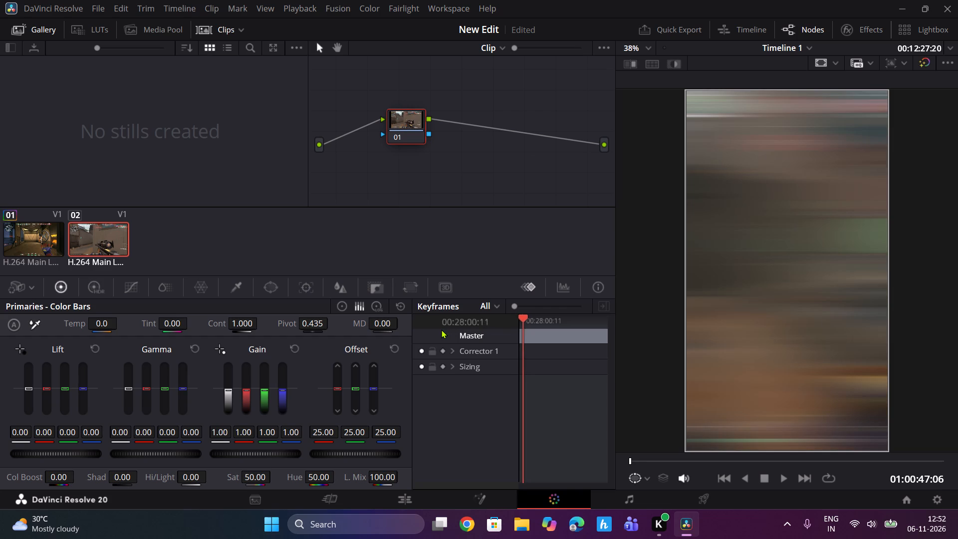
pyautogui.moveTo(442, 329); pyautogui.dragTo(506, 331)
pyautogui.moveTo(506, 331); pyautogui.dragTo(550, 333)
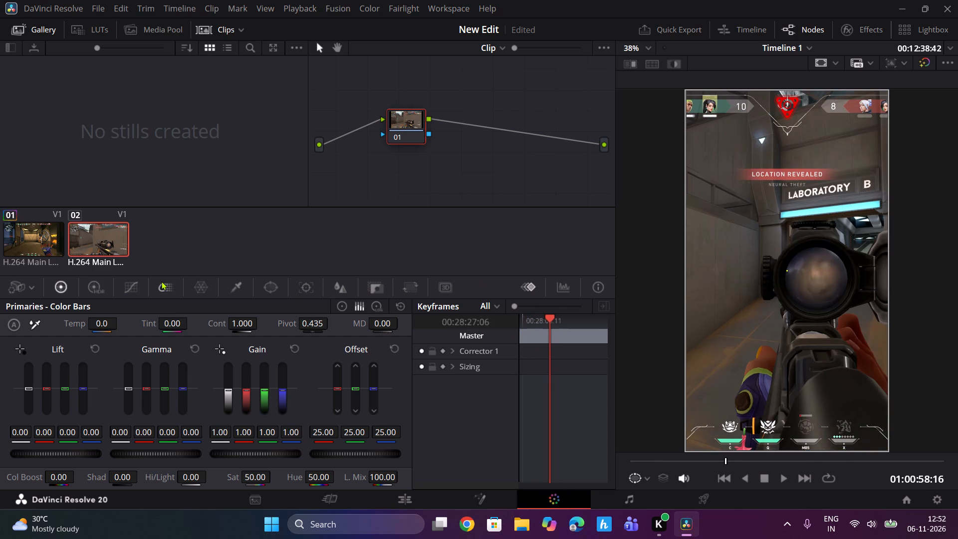
# Bring up the first clip's grade to check its primary color values.
pyautogui.click(21, 239)
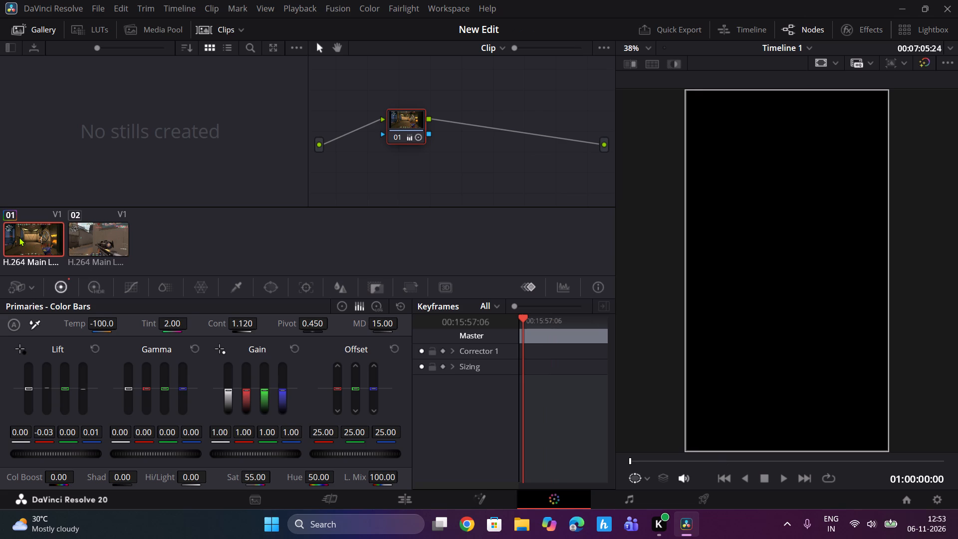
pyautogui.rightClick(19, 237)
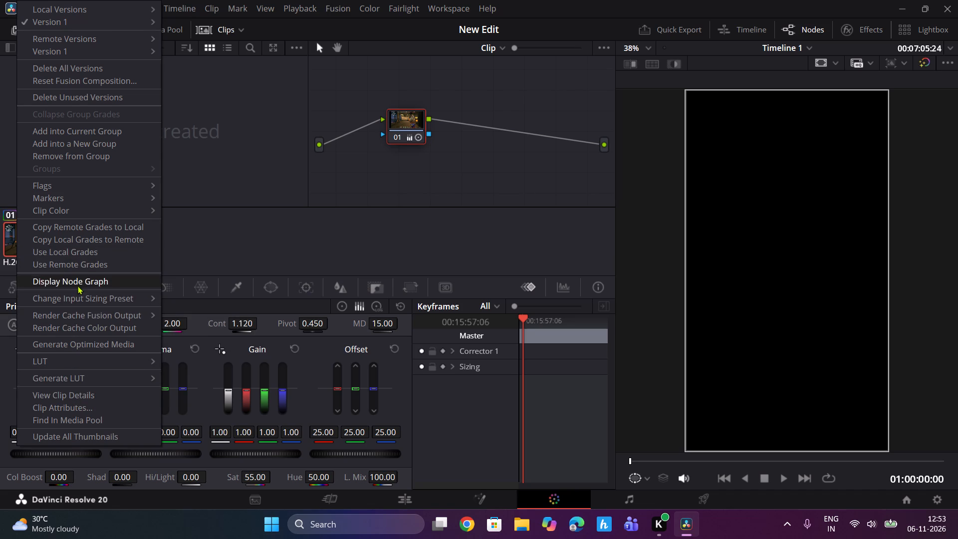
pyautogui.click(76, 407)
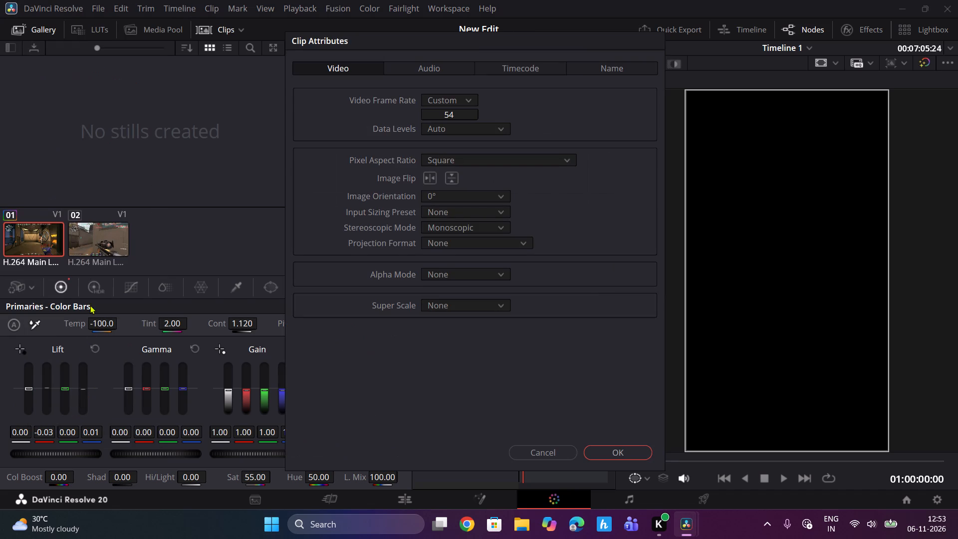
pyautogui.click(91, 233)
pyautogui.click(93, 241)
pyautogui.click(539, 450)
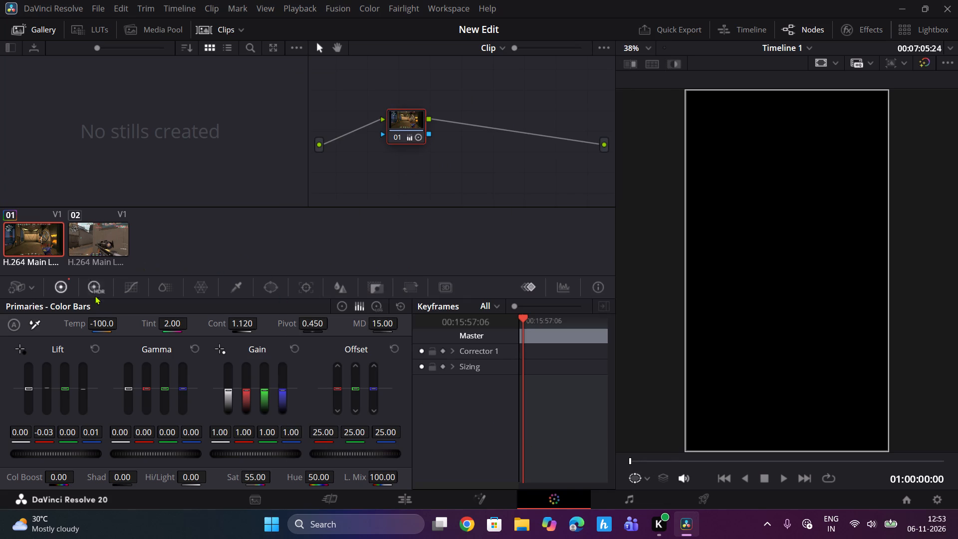
# Select the second clip for color grading.
pyautogui.click(103, 248)
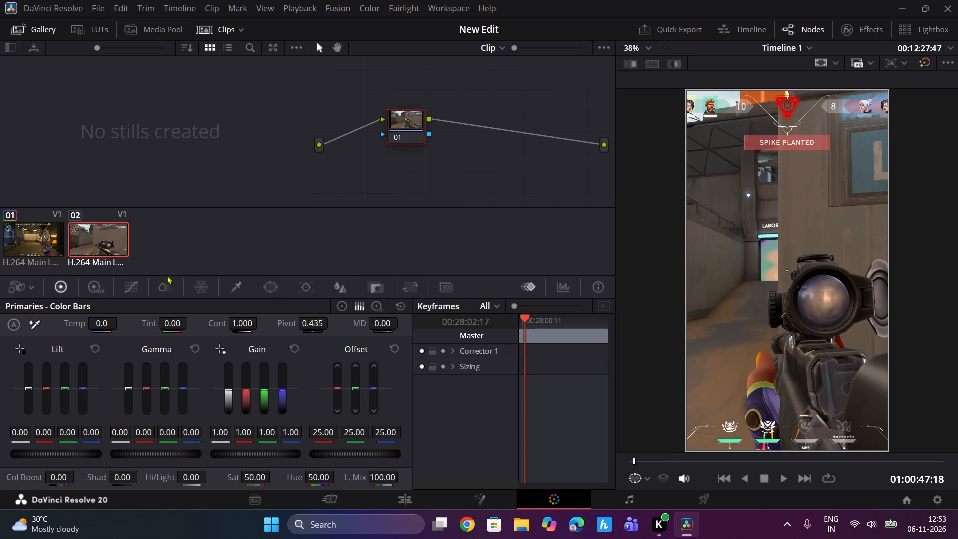
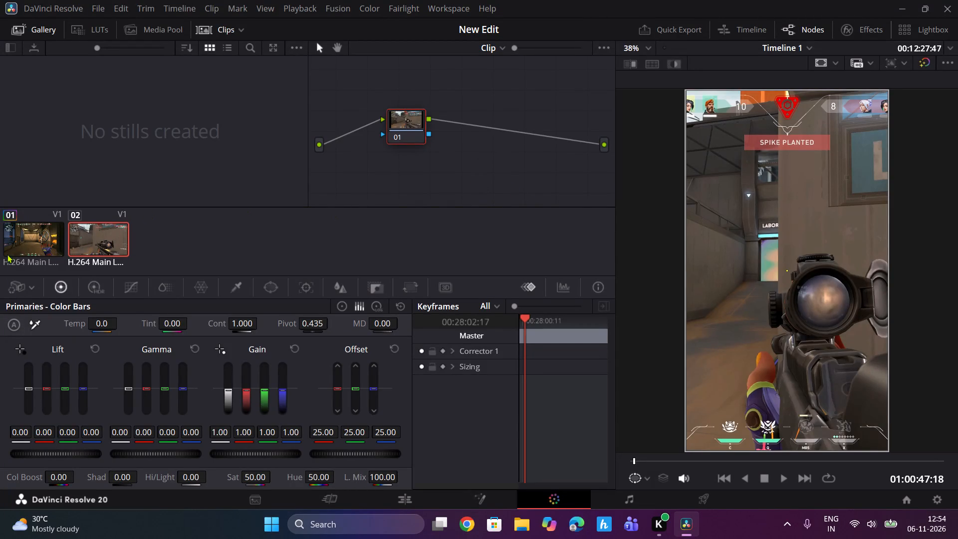
# Copy the first clip's color grade and apply it to the second clip.
pyautogui.click(47, 239)
pyautogui.hotkey('ctrl', 'c')
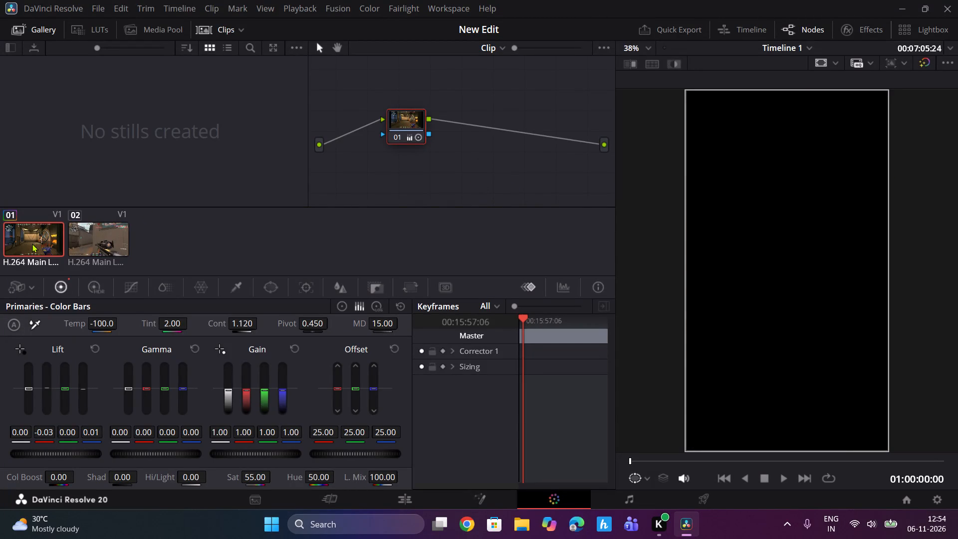
pyautogui.click(96, 245)
pyautogui.hotkey('ctrl', 'v')
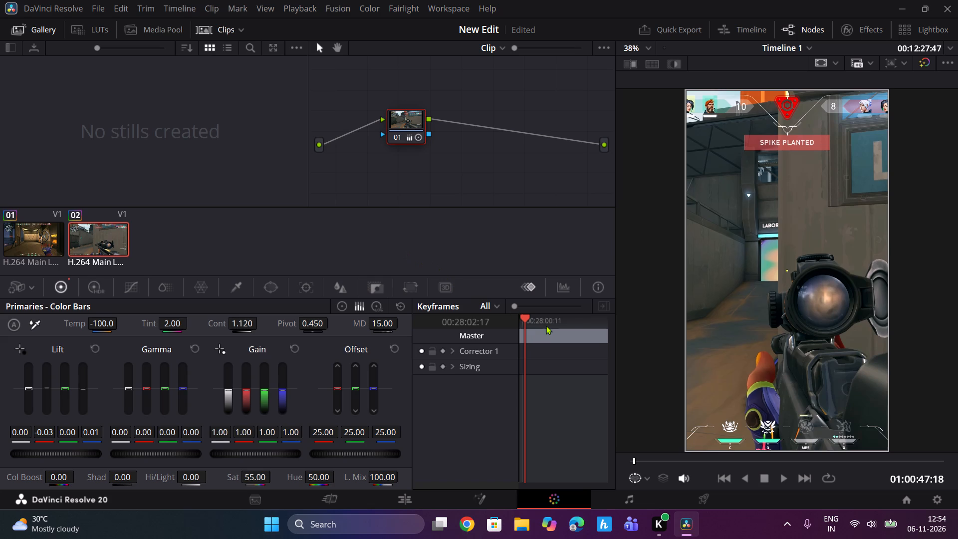
# Play back the second clip from near its start to review the pasted grade.
pyautogui.moveTo(522, 318); pyautogui.dragTo(498, 325)
pyautogui.click(783, 472)
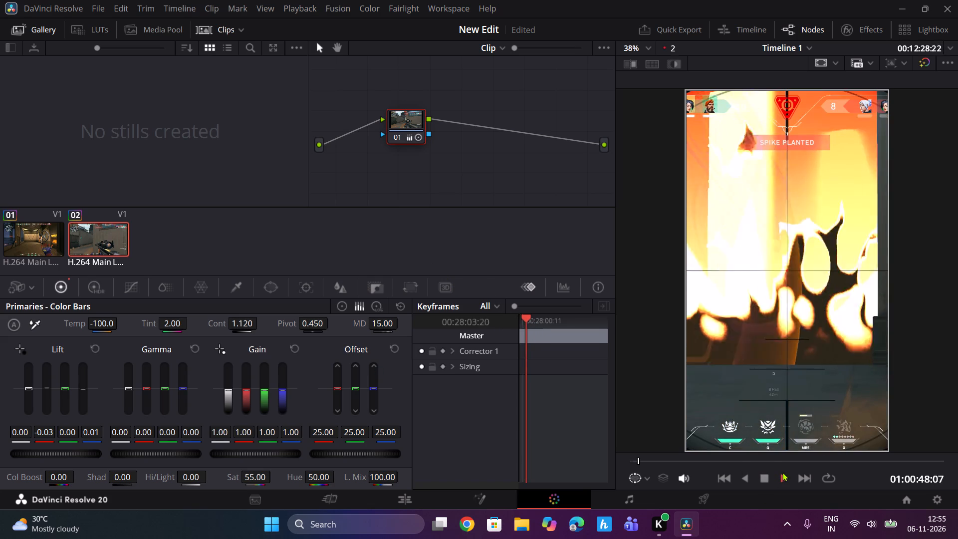
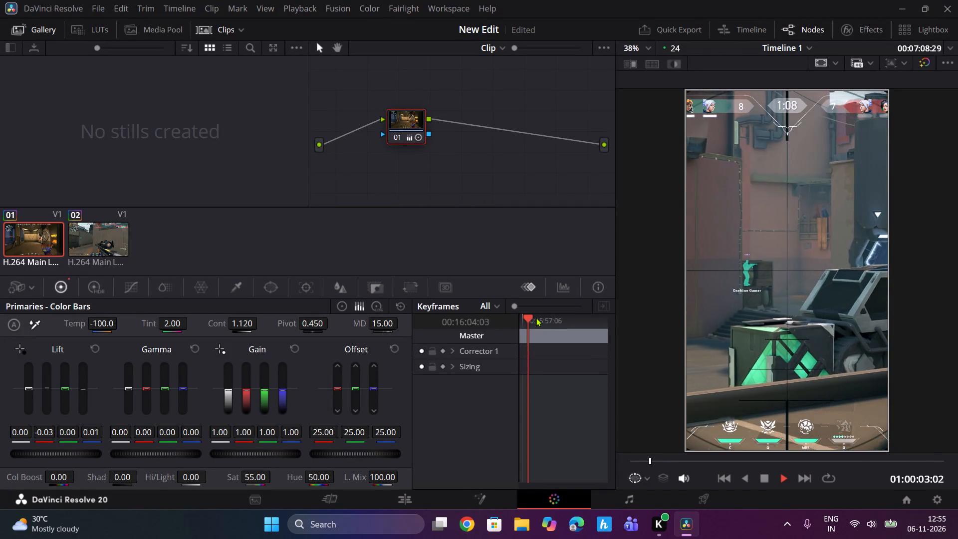
# Play and scrub through the first clip to review its color grade.
pyautogui.press('space')
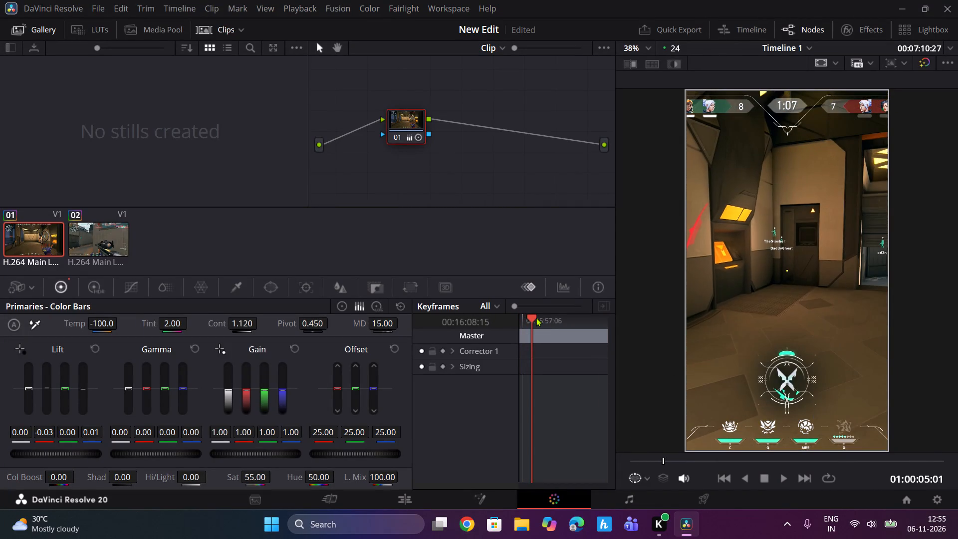
pyautogui.press('space')
pyautogui.moveTo(535, 316); pyautogui.dragTo(564, 313)
pyautogui.doubleClick(564, 318)
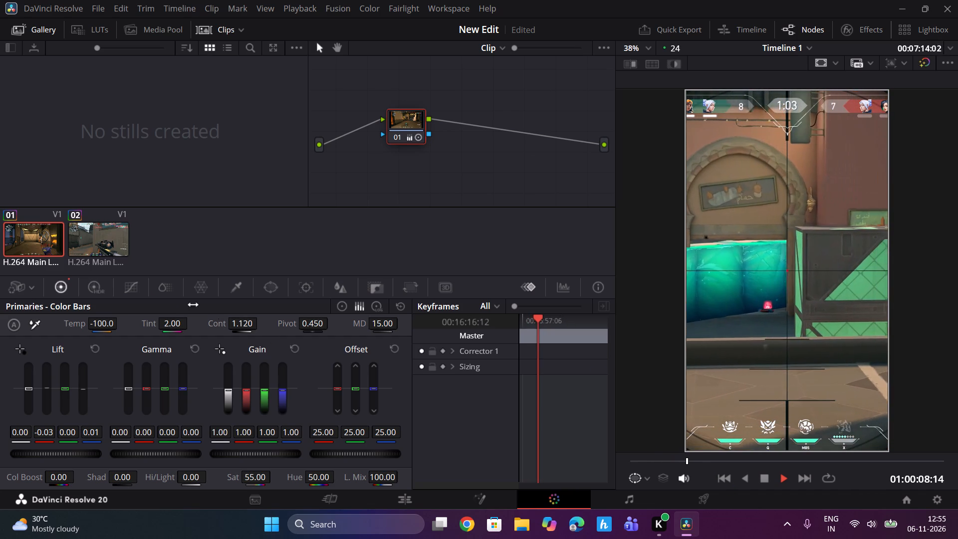
# Undo the color grade pasted onto the second clip.
pyautogui.click(97, 245)
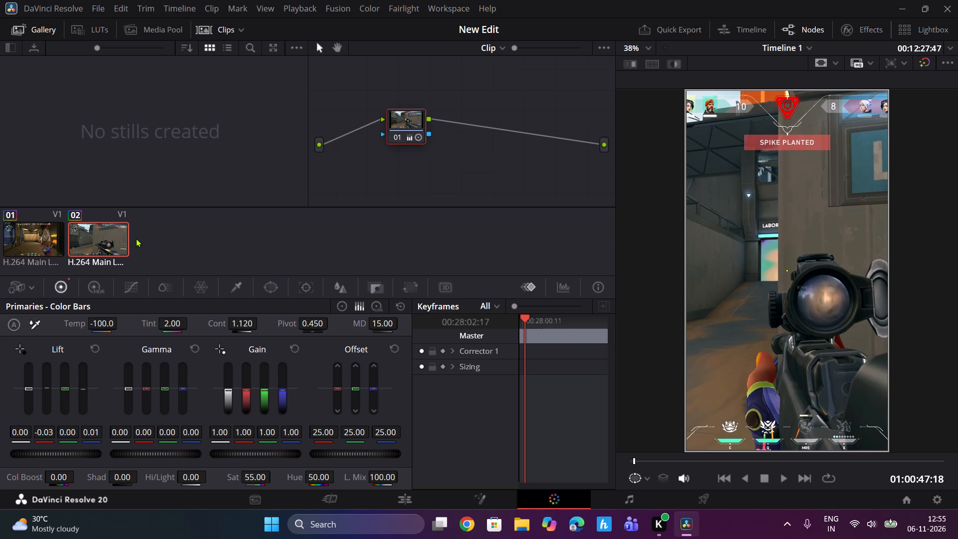
pyautogui.hotkey('ctrl', 'z')
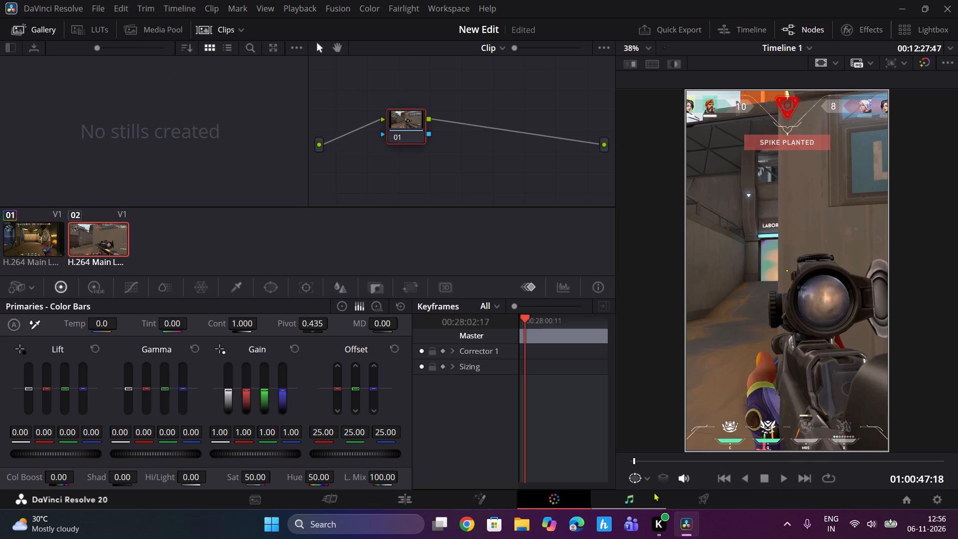
# Capture a screenshot of the full vertical viewer frame showing the second clip ungraded.
pyautogui.scroll(5, 817, 291)
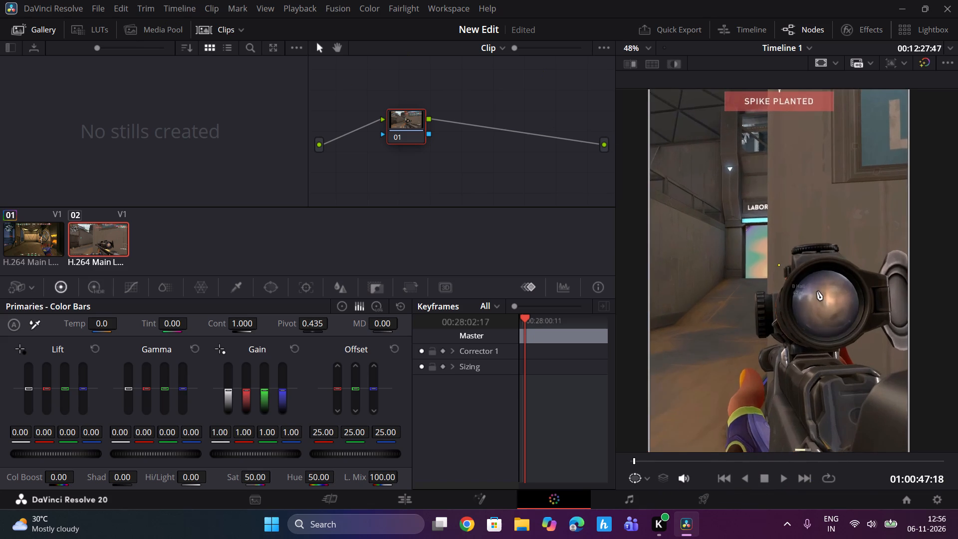
pyautogui.scroll(-8, 816, 291)
pyautogui.scroll(2, 816, 294)
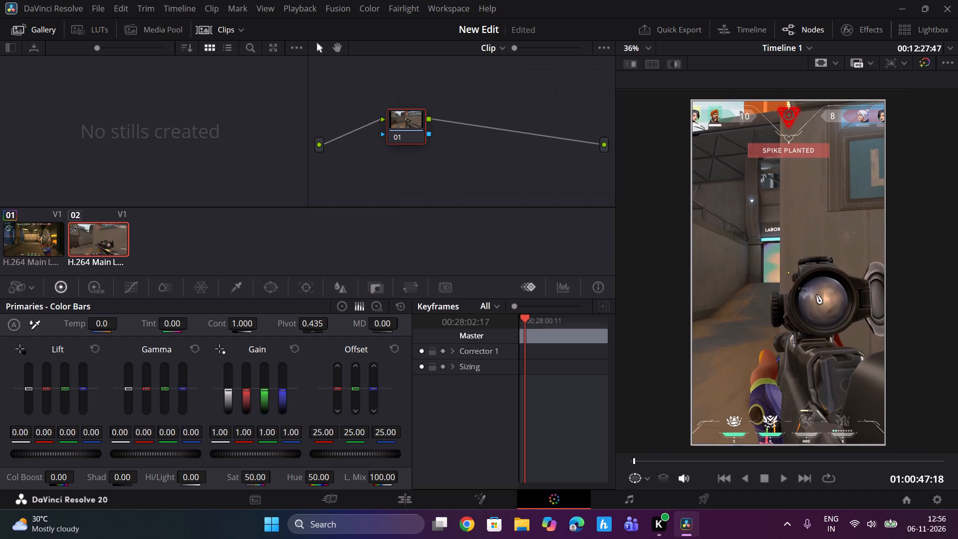
pyautogui.scroll(1, 816, 294)
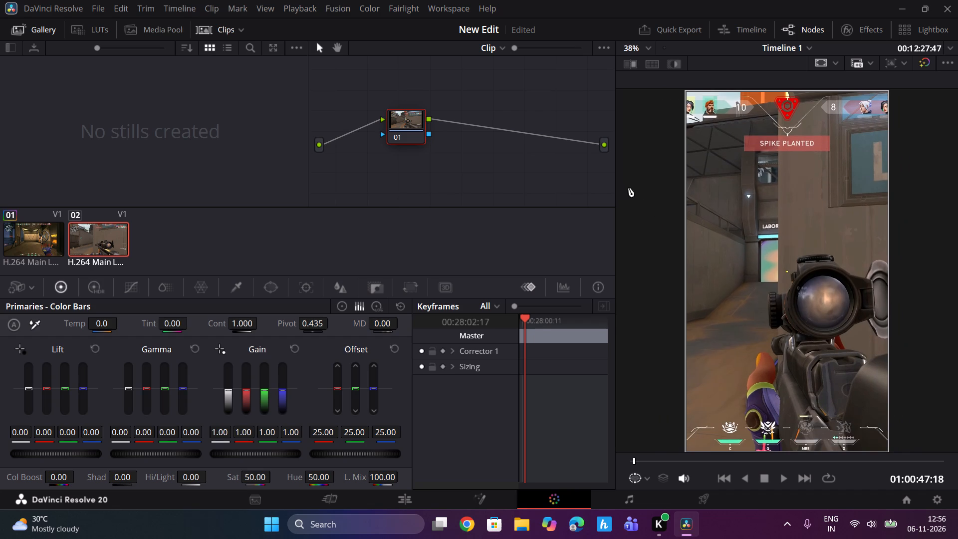
pyautogui.press('Print')
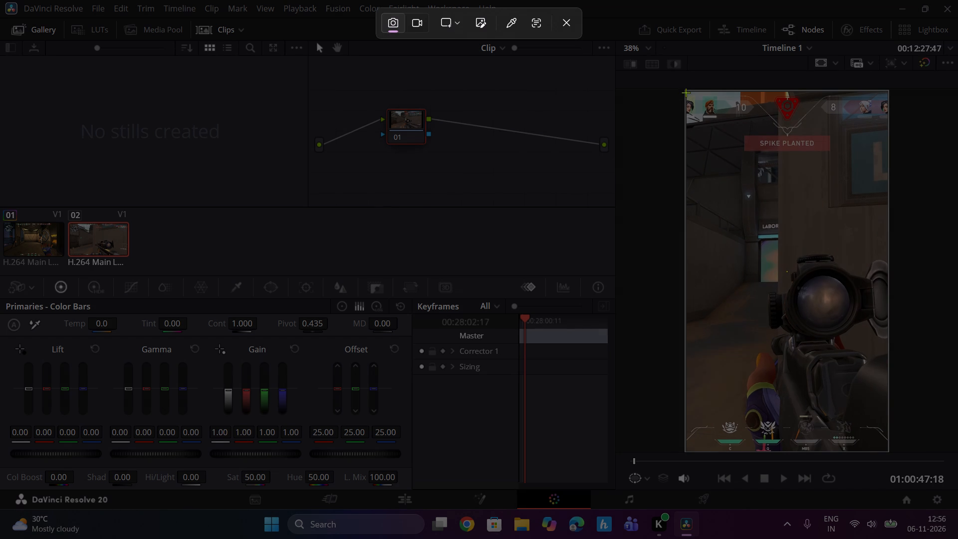
pyautogui.moveTo(687, 92); pyautogui.dragTo(852, 411)
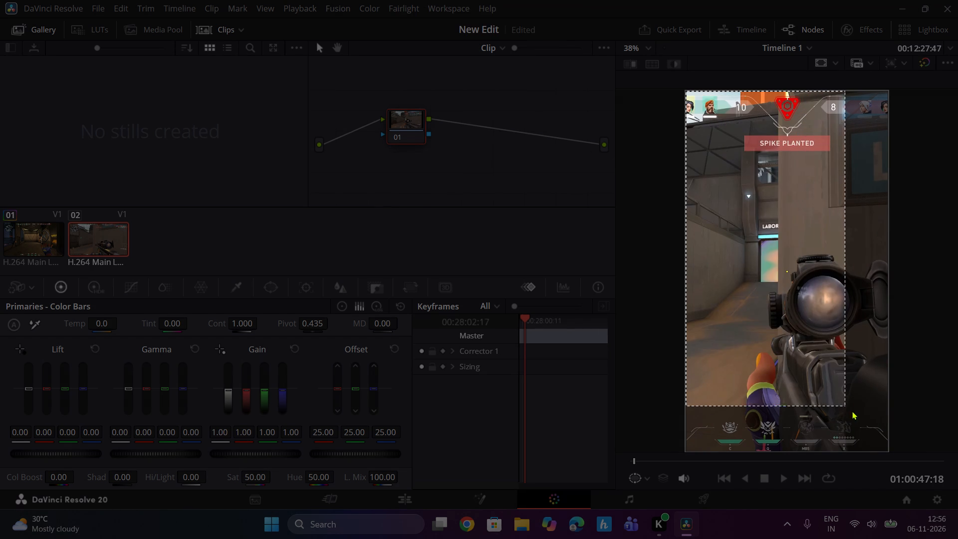
pyautogui.moveTo(852, 411); pyautogui.dragTo(888, 447)
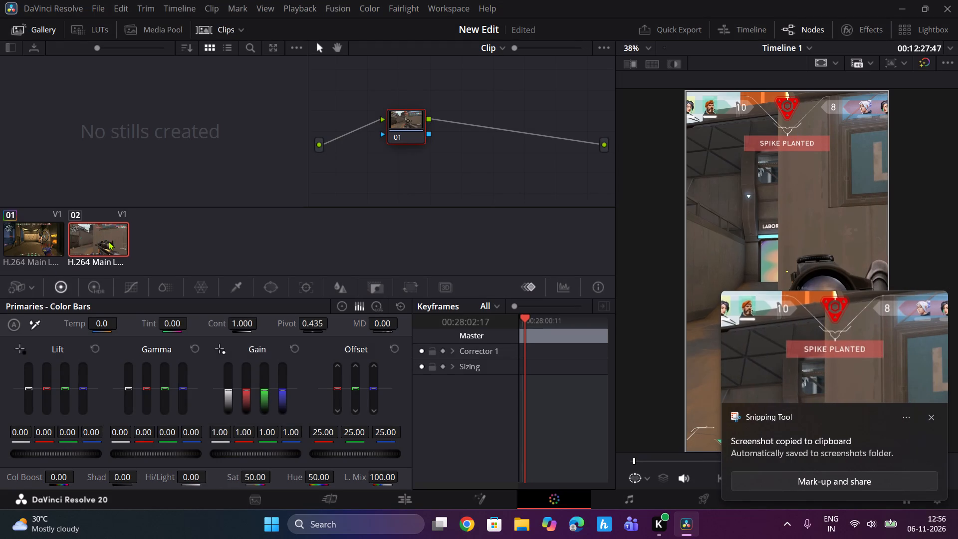
# Paste the first clip's copied color grade back onto the second clip.
pyautogui.hotkey('ctrl', 'v')
pyautogui.hotkey('ctrl', 'v')
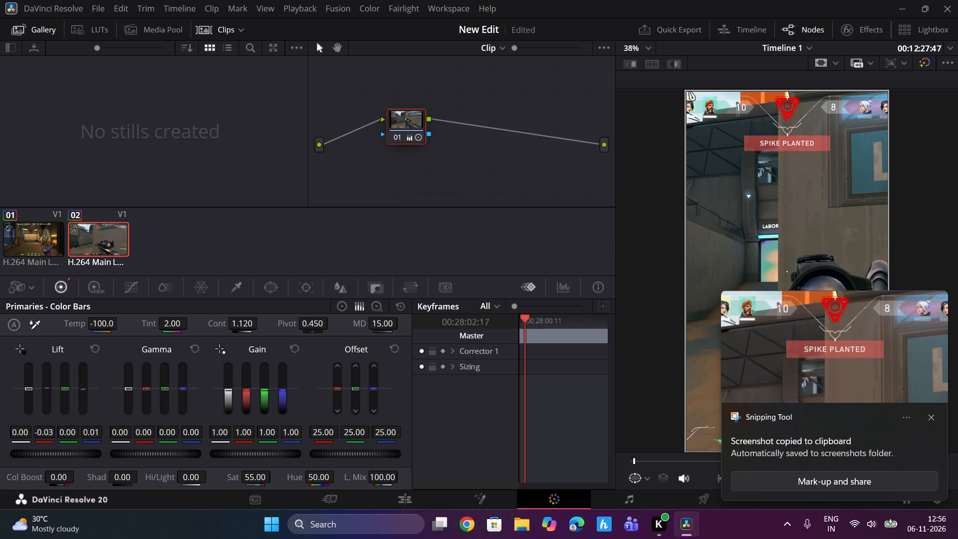
pyautogui.click(929, 415)
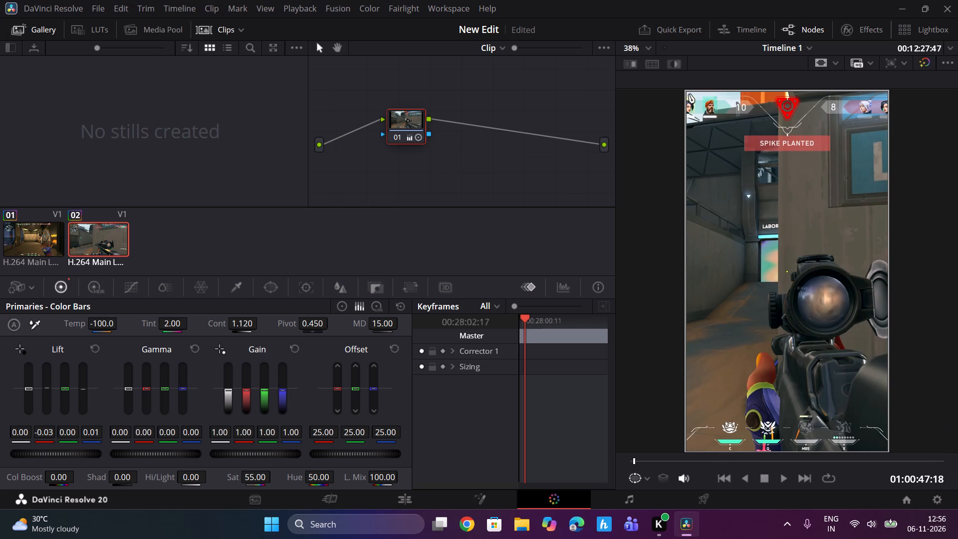
# Capture a matching screenshot of the same full viewer frame with the grade applied.
pyautogui.press('Print')
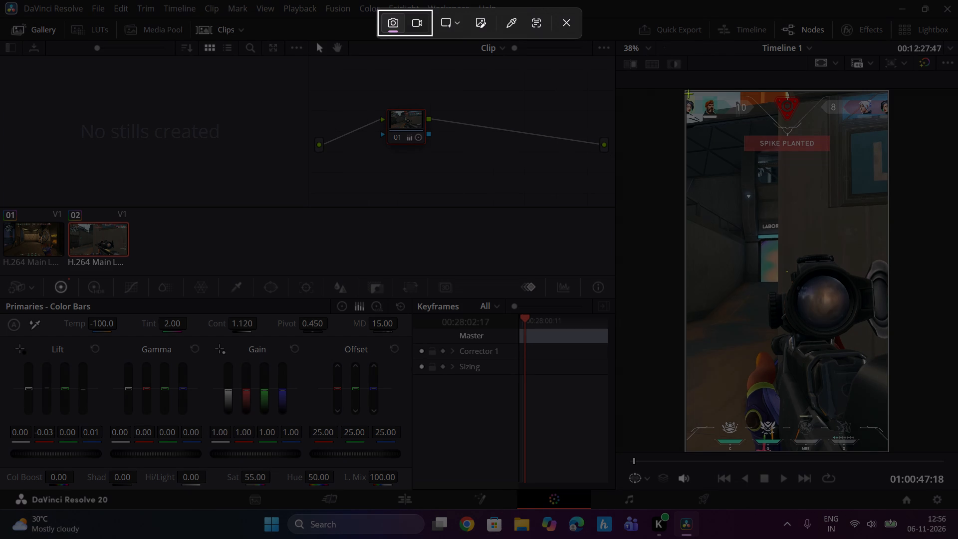
pyautogui.moveTo(687, 92); pyautogui.dragTo(737, 193)
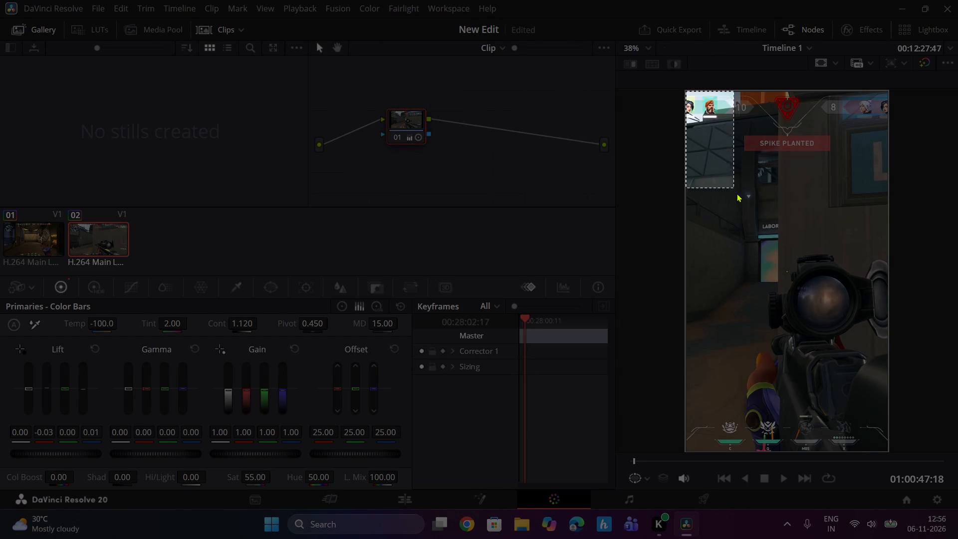
pyautogui.moveTo(737, 193); pyautogui.dragTo(887, 449)
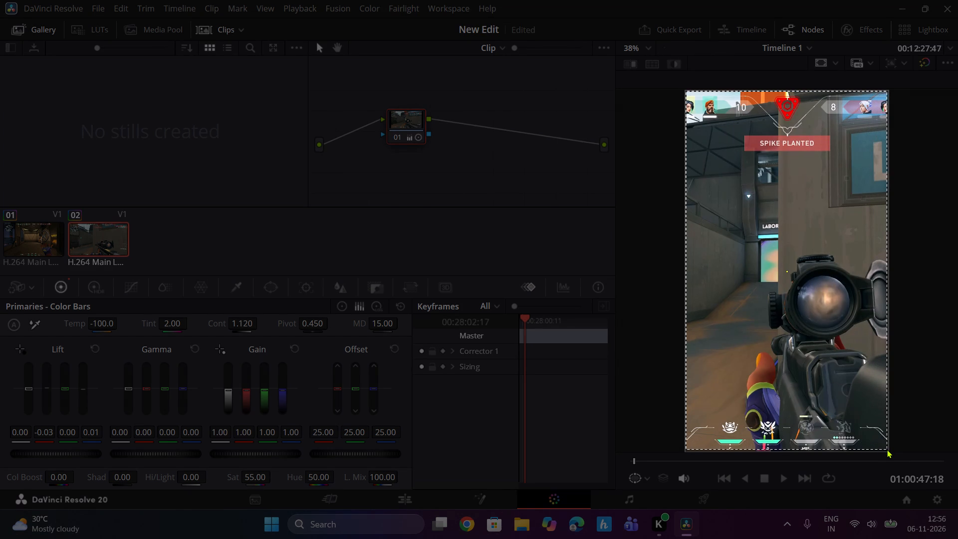
pyautogui.moveTo(887, 449); pyautogui.dragTo(890, 447)
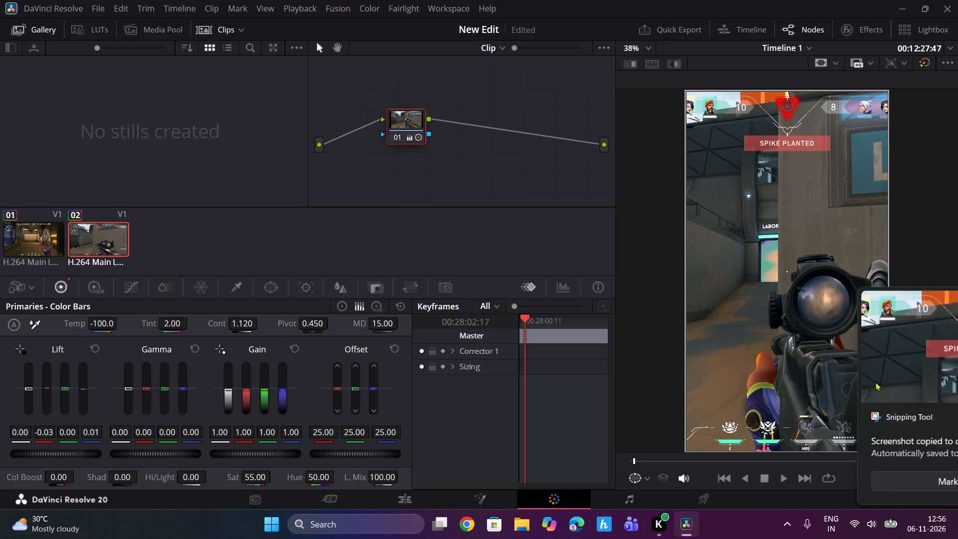
pyautogui.click(935, 416)
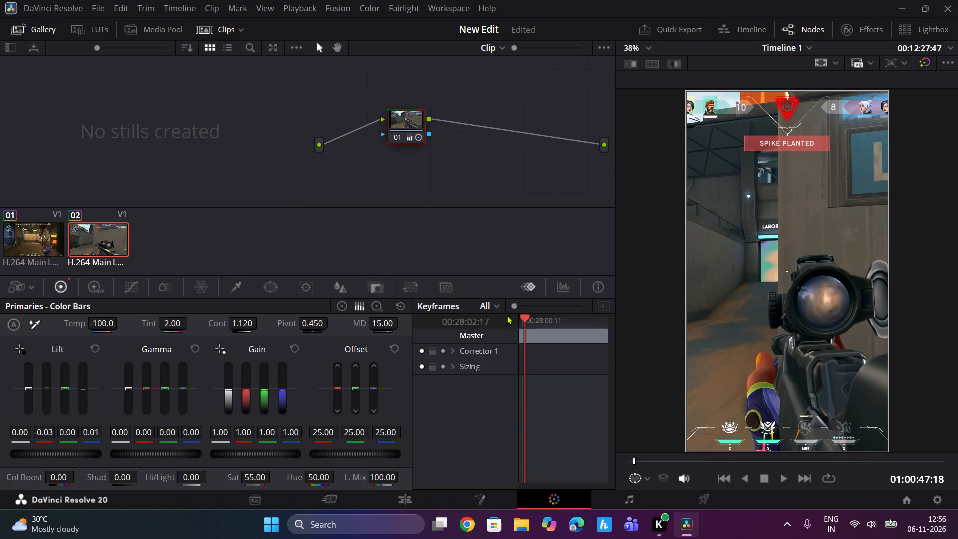
# Go to the start of the second clip, switch to the Edit page and check frames of both graded clips.
pyautogui.moveTo(524, 319); pyautogui.dragTo(483, 328)
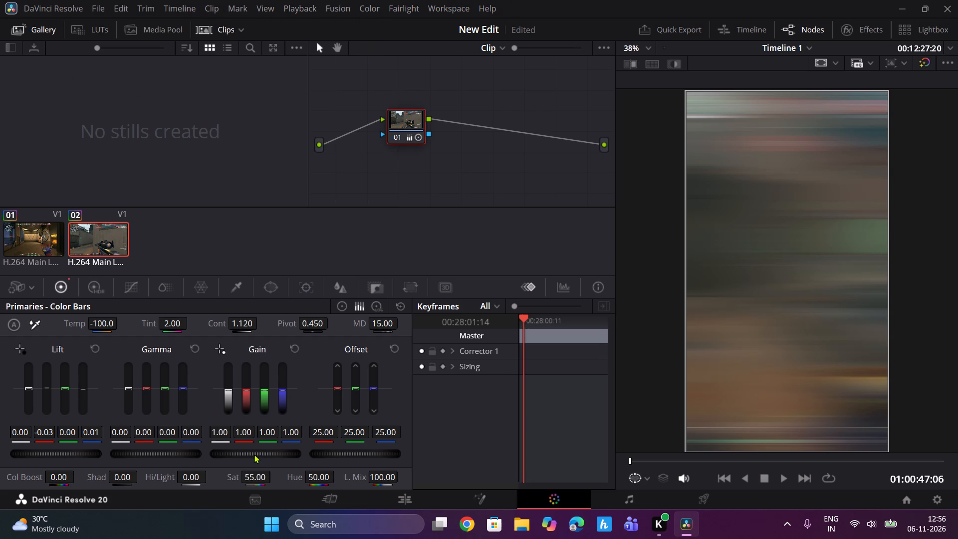
pyautogui.click(402, 498)
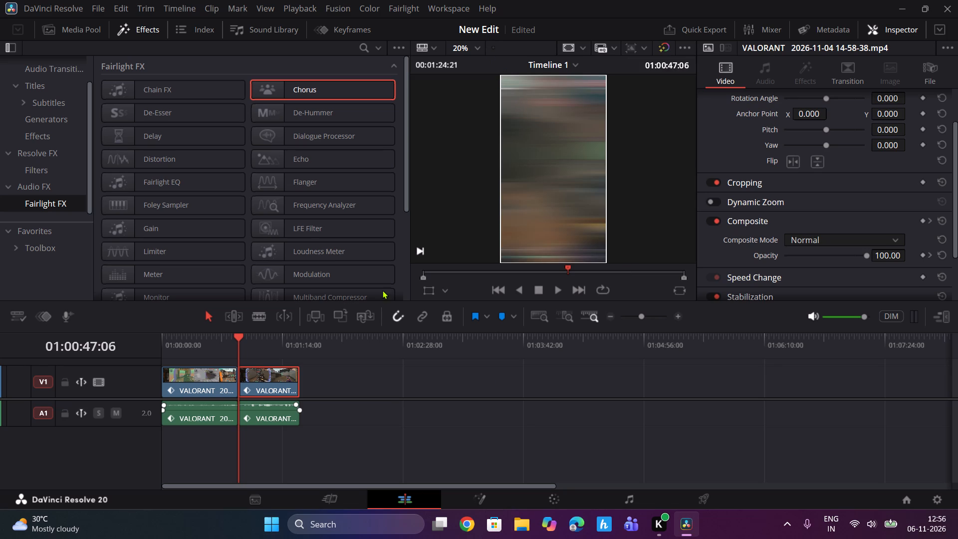
pyautogui.moveTo(237, 341); pyautogui.dragTo(277, 347)
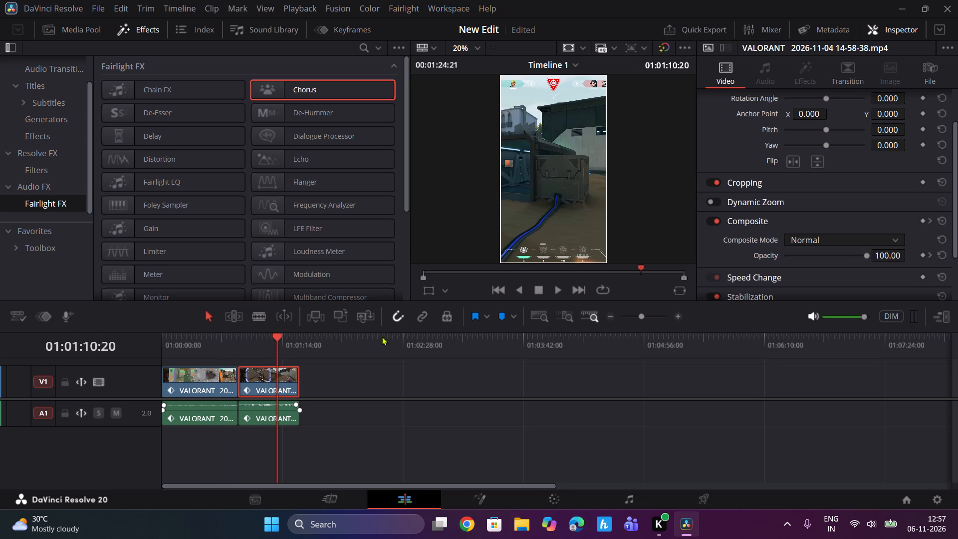
pyautogui.click(320, 348)
pyautogui.click(211, 354)
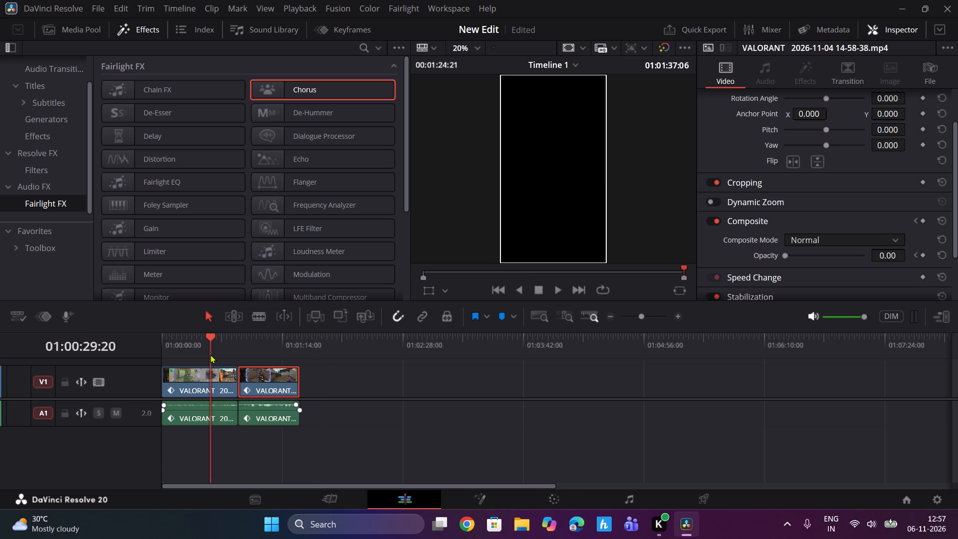
pyautogui.click(271, 373)
pyautogui.click(343, 371)
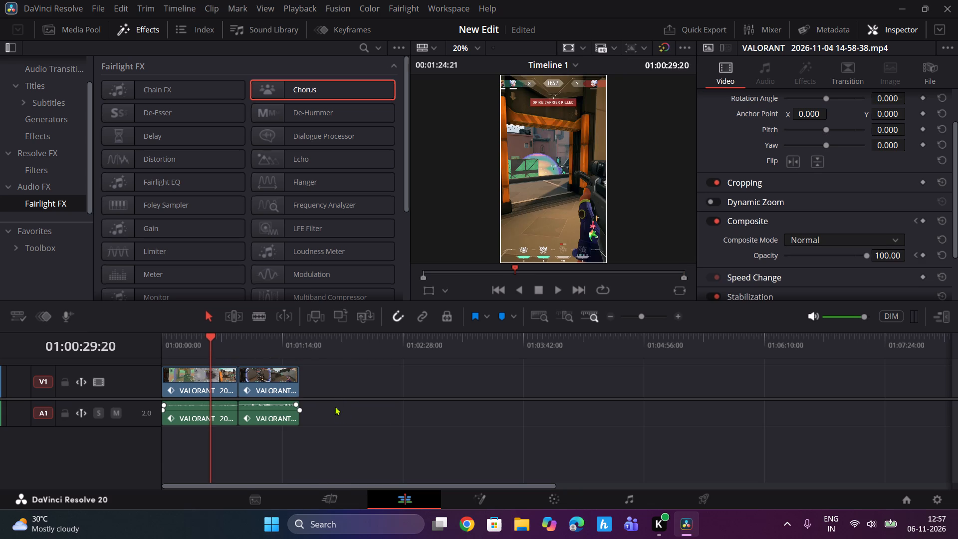
# Review the Quick Export settings and compare the H.264 Master, HyperDeck, H.265 Master and ProRes 422 HQ presets without exporting.
pyautogui.click(695, 26)
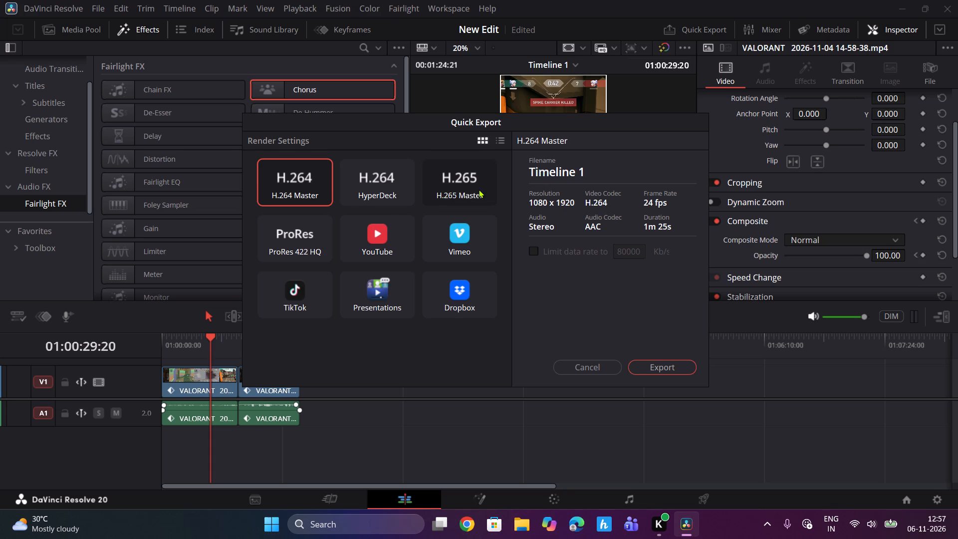
pyautogui.click(589, 172)
pyautogui.click(565, 174)
pyautogui.click(654, 203)
pyautogui.doubleClick(648, 203)
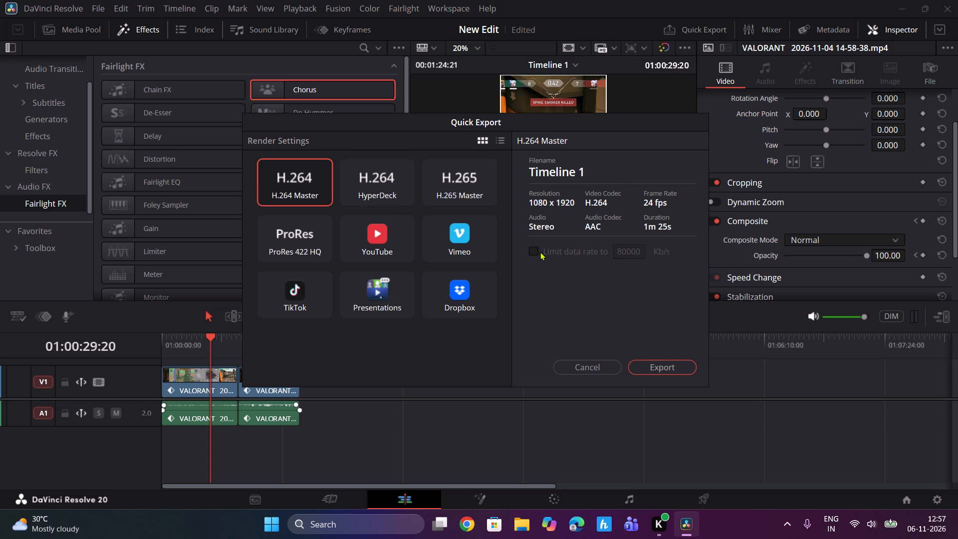
pyautogui.click(536, 251)
pyautogui.click(536, 251)
pyautogui.click(399, 178)
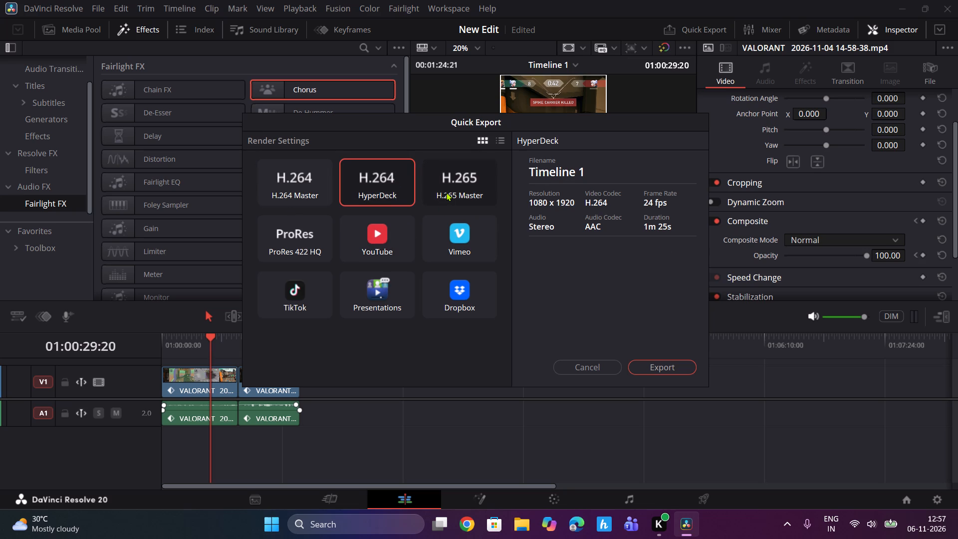
pyautogui.click(447, 192)
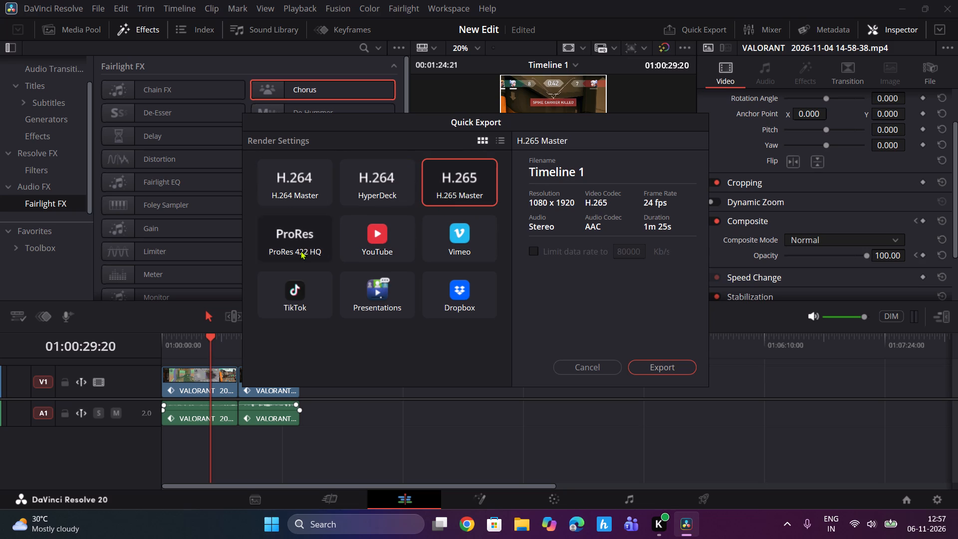
pyautogui.click(301, 251)
pyautogui.click(294, 175)
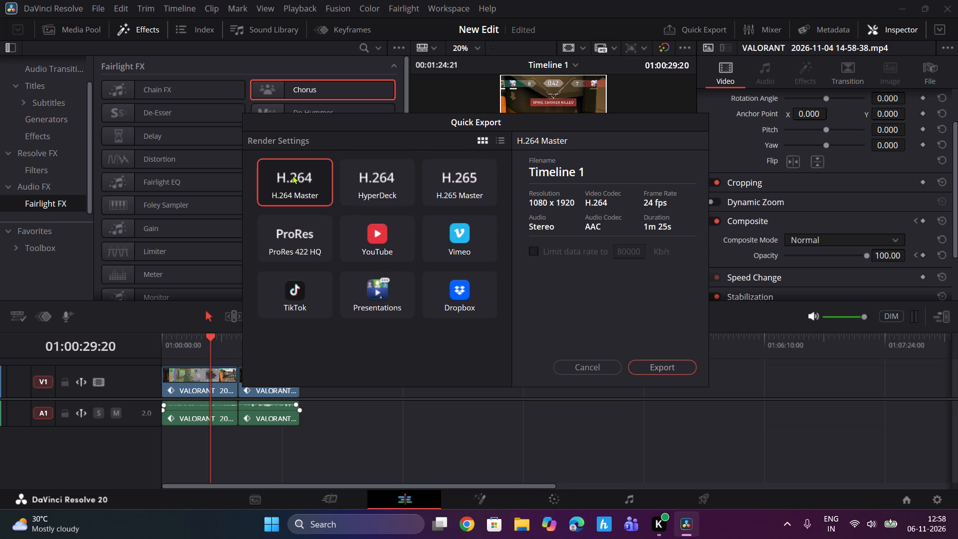
pyautogui.click(300, 217)
pyautogui.click(278, 186)
pyautogui.click(612, 375)
pyautogui.click(605, 366)
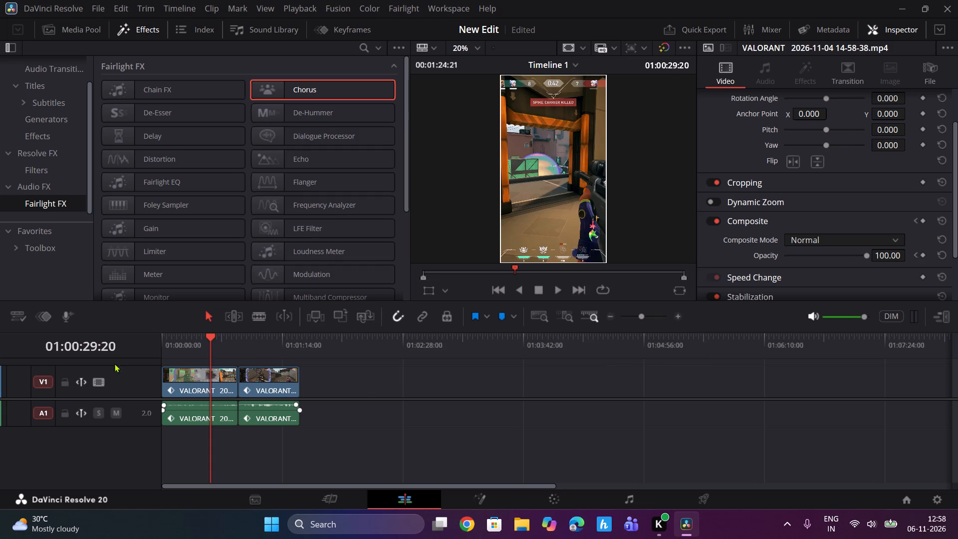
# Examine the end of the first clip around the WON banner and its join with the second clip for a trim point.
pyautogui.moveTo(212, 335); pyautogui.dragTo(226, 337)
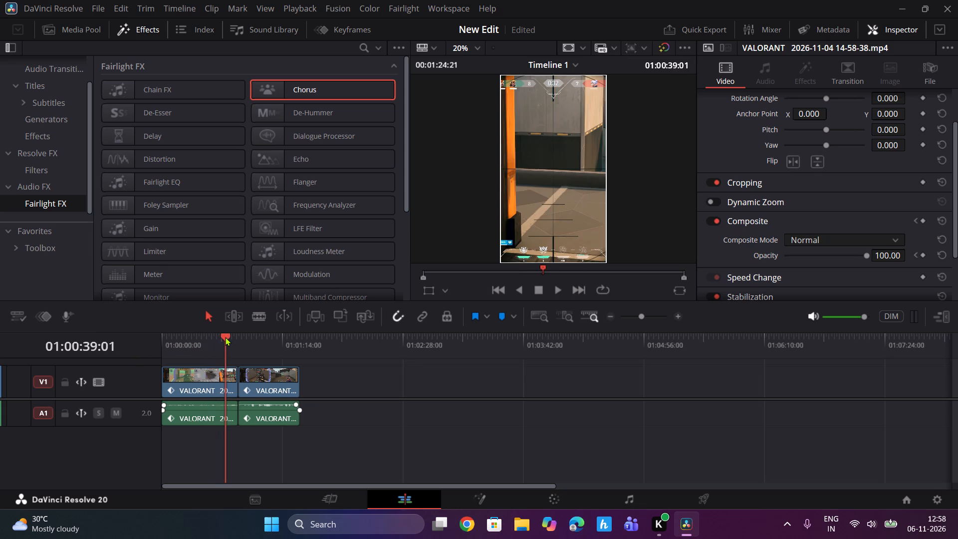
pyautogui.moveTo(226, 337); pyautogui.dragTo(231, 338)
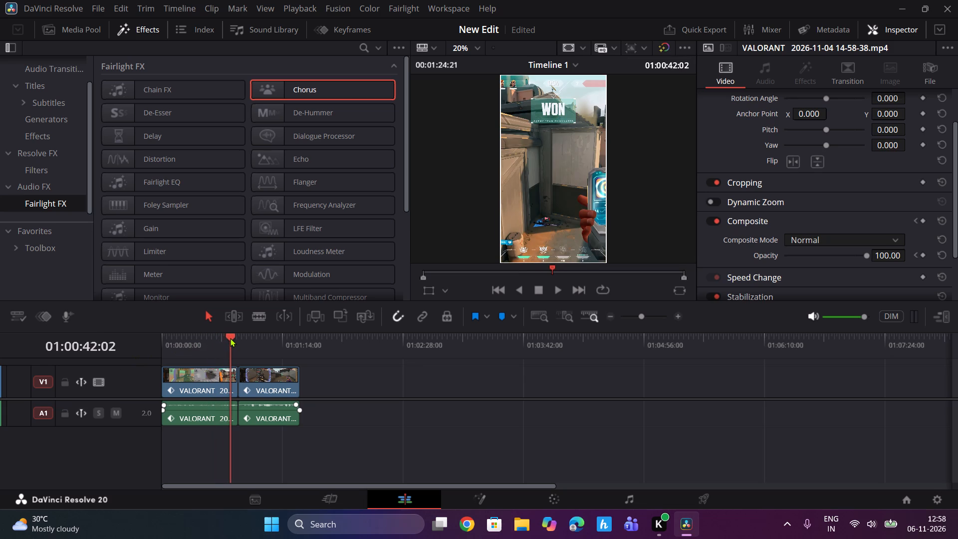
pyautogui.moveTo(231, 338); pyautogui.dragTo(232, 340)
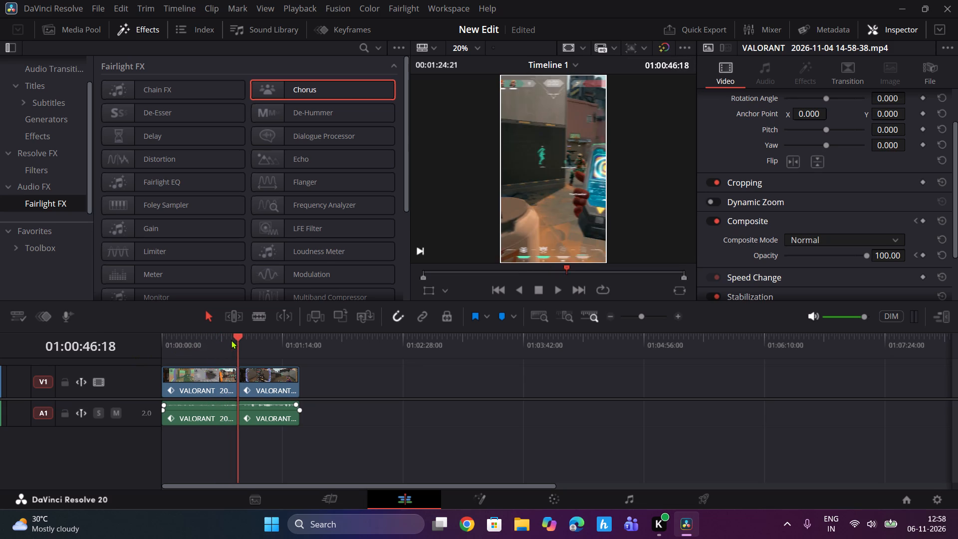
pyautogui.moveTo(232, 340); pyautogui.dragTo(226, 342)
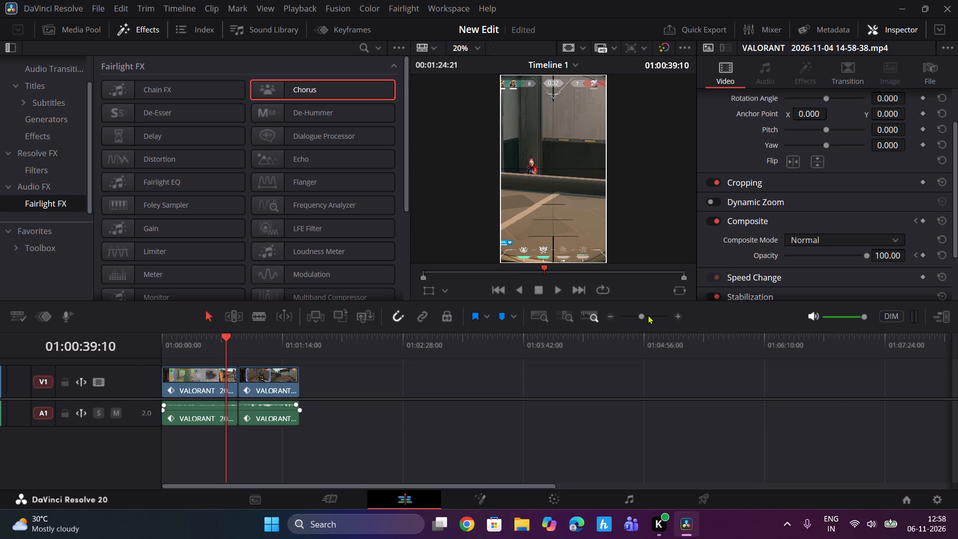
pyautogui.click(648, 315)
pyautogui.moveTo(423, 335); pyautogui.dragTo(437, 337)
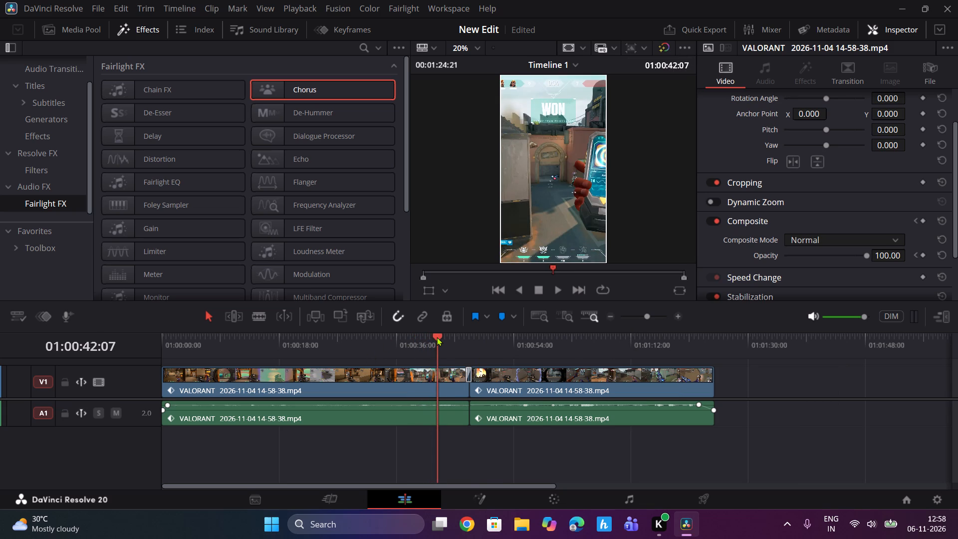
pyautogui.moveTo(437, 337); pyautogui.dragTo(447, 340)
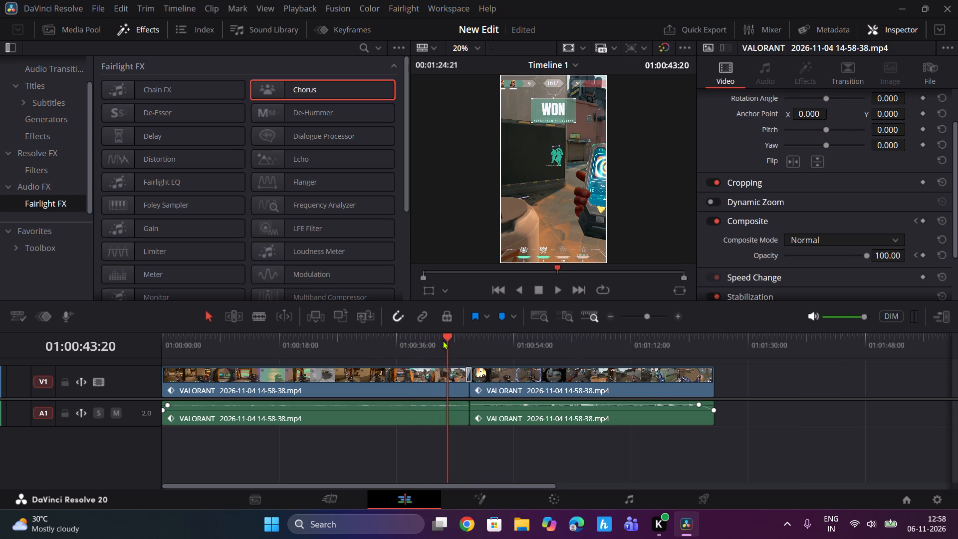
pyautogui.click(288, 316)
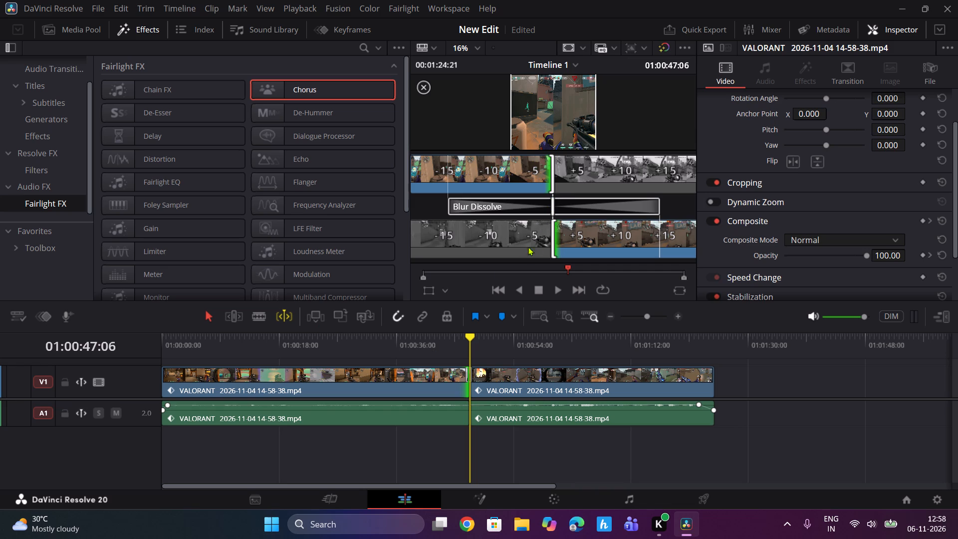
pyautogui.click(283, 316)
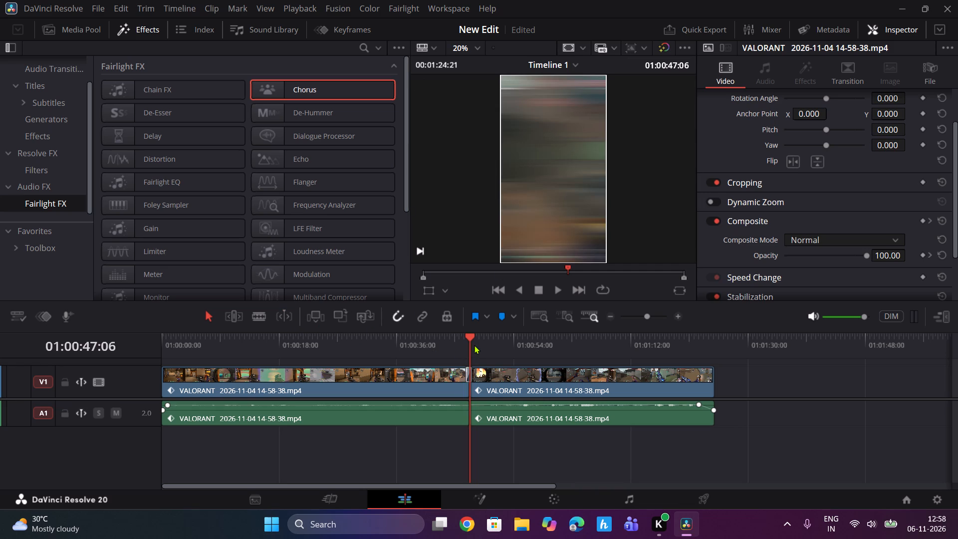
pyautogui.moveTo(469, 341); pyautogui.dragTo(448, 346)
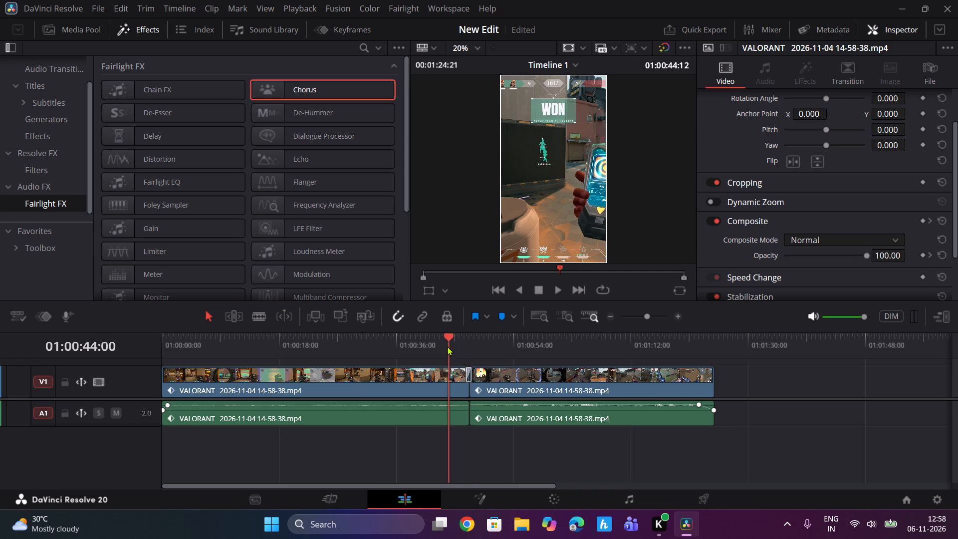
pyautogui.moveTo(448, 346); pyautogui.dragTo(446, 348)
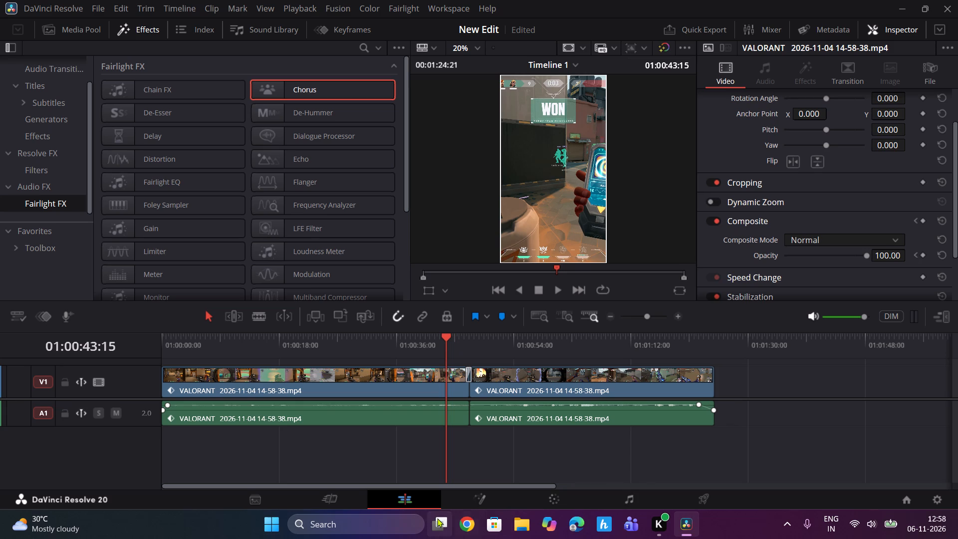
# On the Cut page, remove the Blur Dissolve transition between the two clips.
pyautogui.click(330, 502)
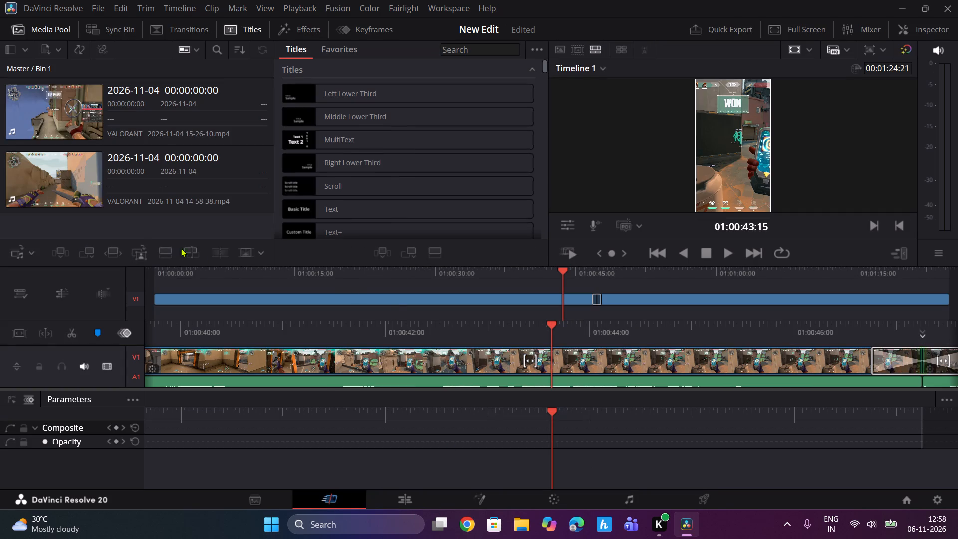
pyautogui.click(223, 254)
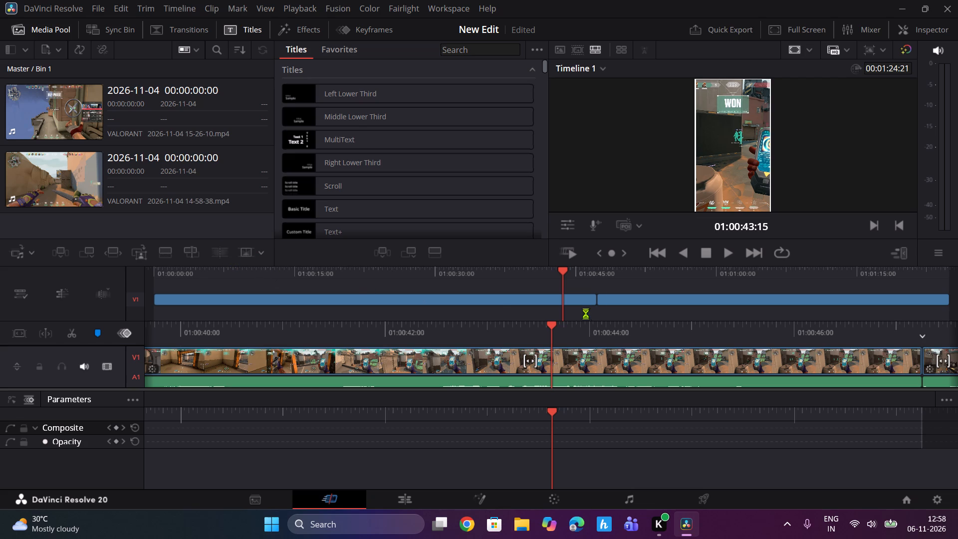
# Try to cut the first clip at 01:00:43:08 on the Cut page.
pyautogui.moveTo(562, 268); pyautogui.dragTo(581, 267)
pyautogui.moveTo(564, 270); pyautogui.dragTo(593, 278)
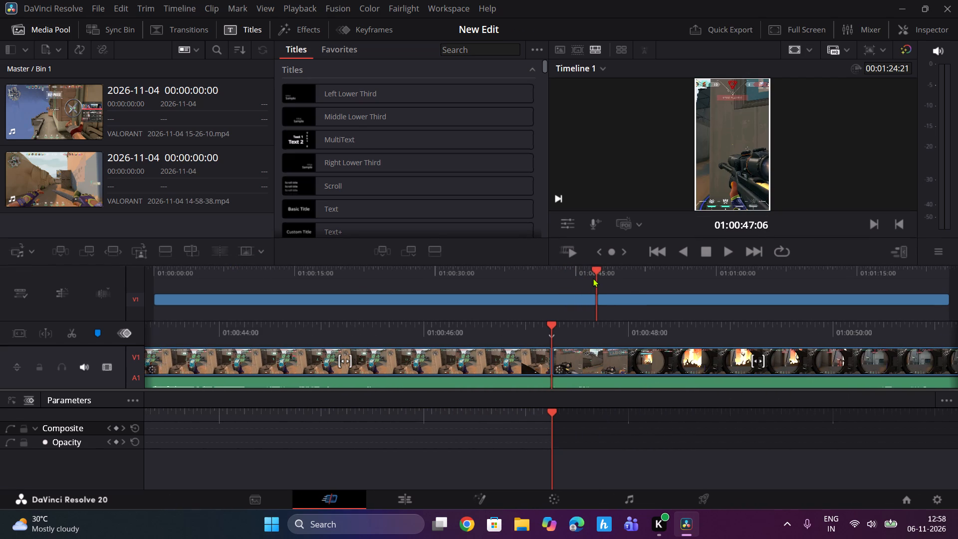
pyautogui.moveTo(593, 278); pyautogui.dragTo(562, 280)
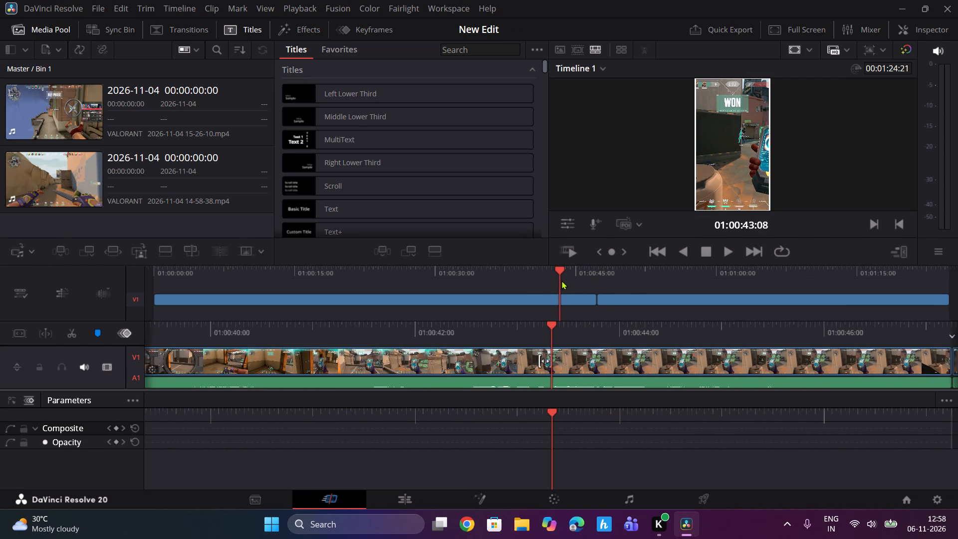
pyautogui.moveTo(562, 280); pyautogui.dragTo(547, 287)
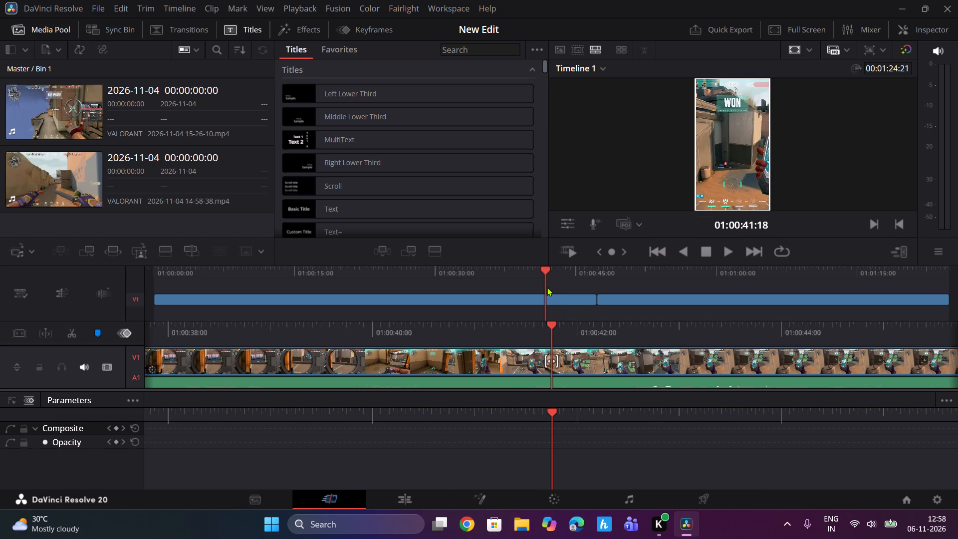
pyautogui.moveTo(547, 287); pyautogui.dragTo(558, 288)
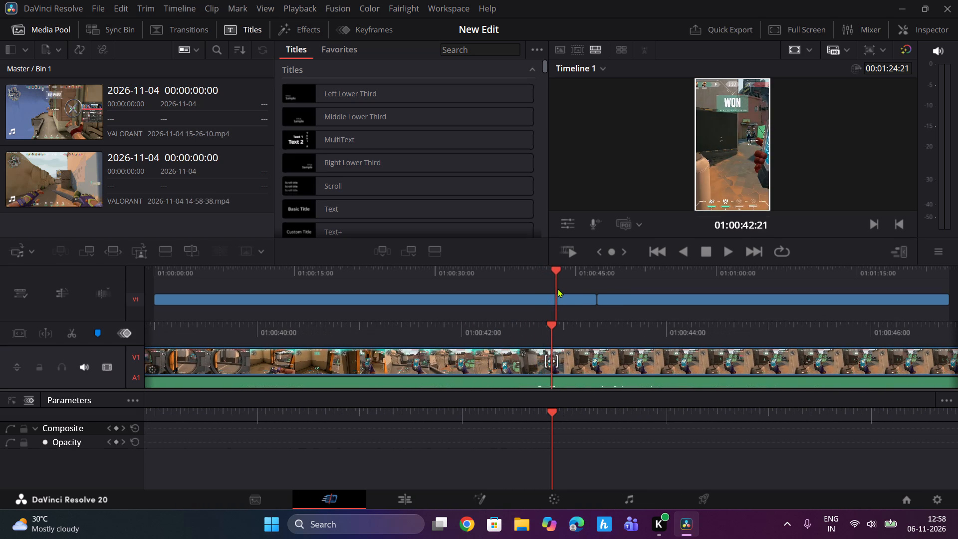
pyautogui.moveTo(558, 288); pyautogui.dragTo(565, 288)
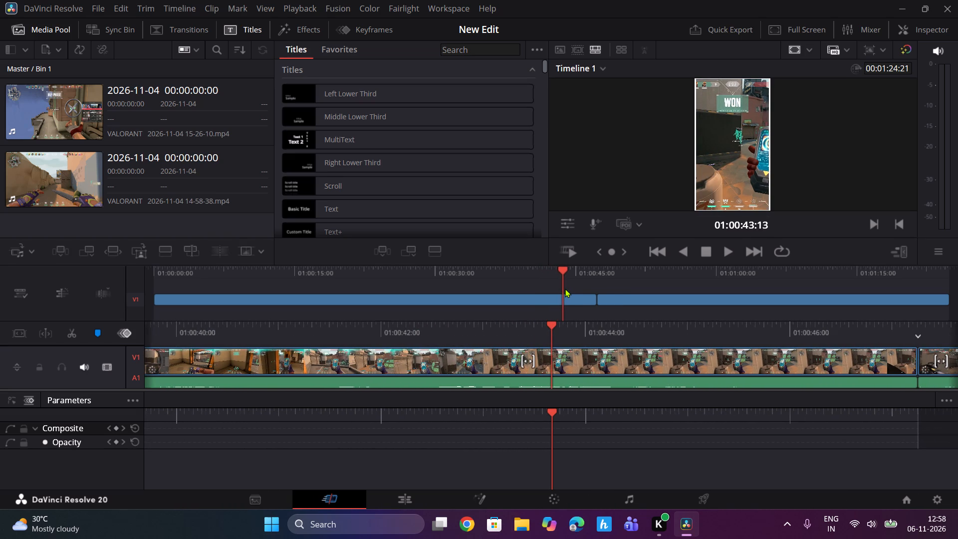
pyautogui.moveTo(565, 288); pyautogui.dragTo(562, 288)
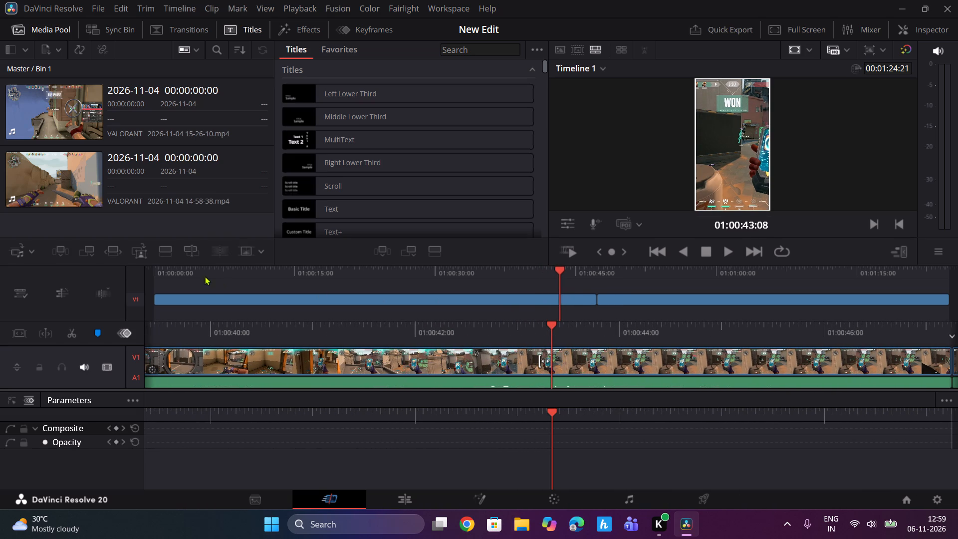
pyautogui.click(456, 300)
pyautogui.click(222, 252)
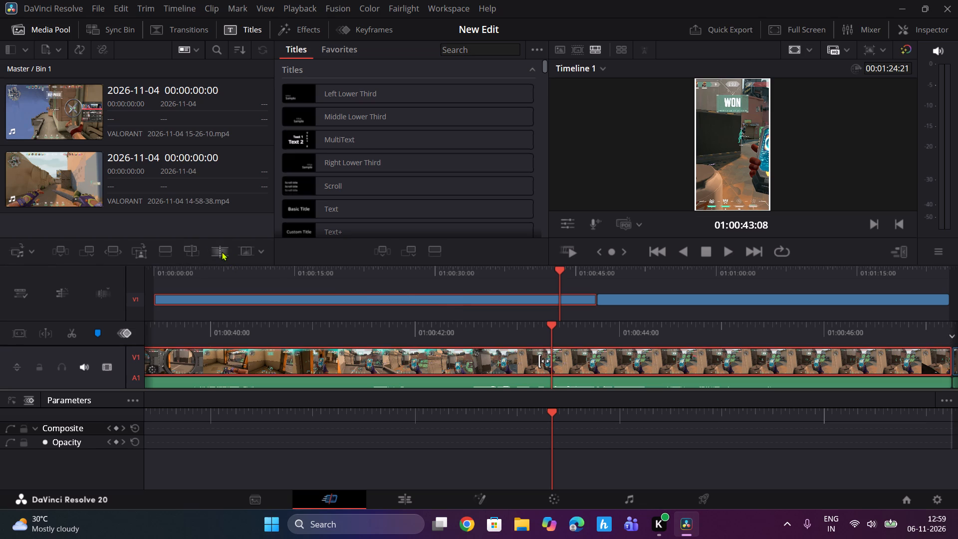
# Split the first clip's video and audio at 01:00:43:03, using the blade on the Edit page.
pyautogui.moveTo(556, 271); pyautogui.dragTo(547, 276)
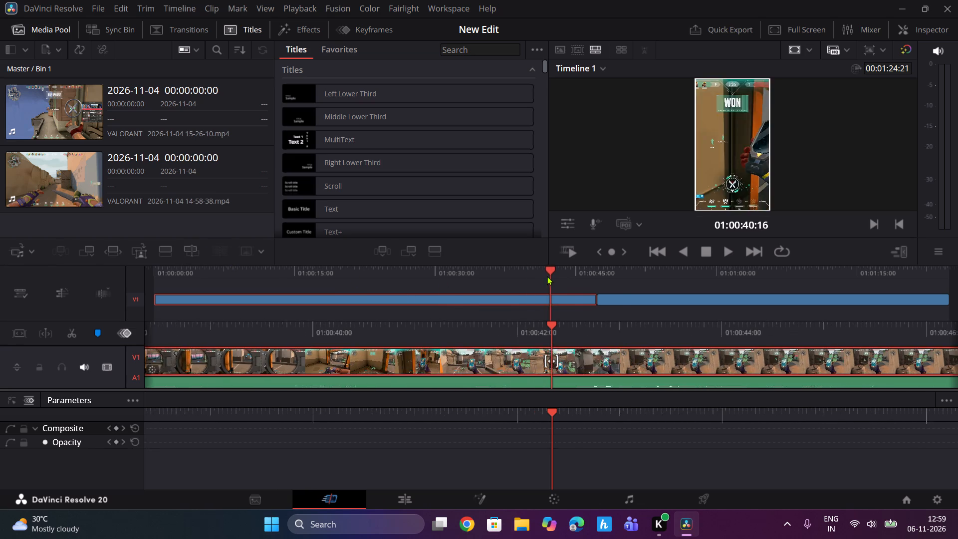
pyautogui.moveTo(547, 276); pyautogui.dragTo(554, 276)
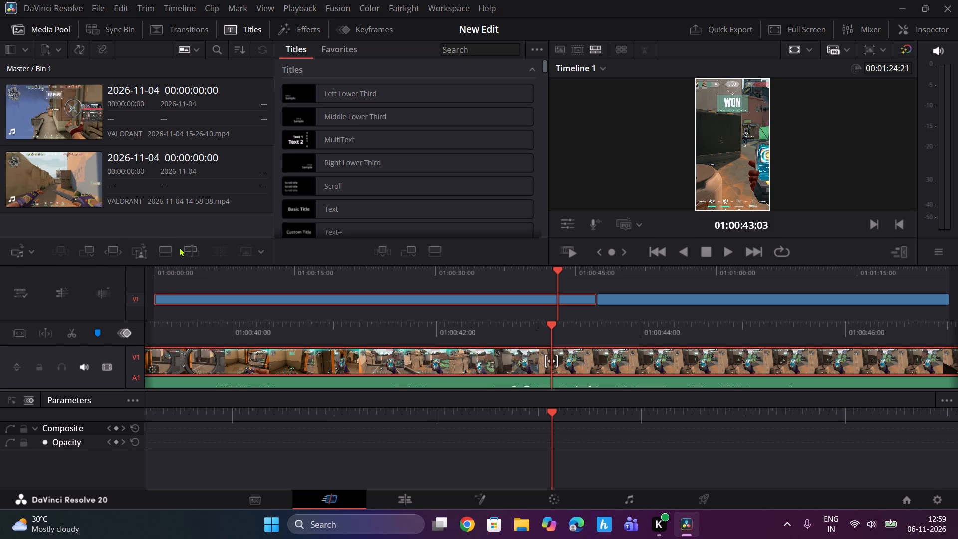
pyautogui.press('b')
pyautogui.press('b')
pyautogui.press('b')
pyautogui.click(413, 495)
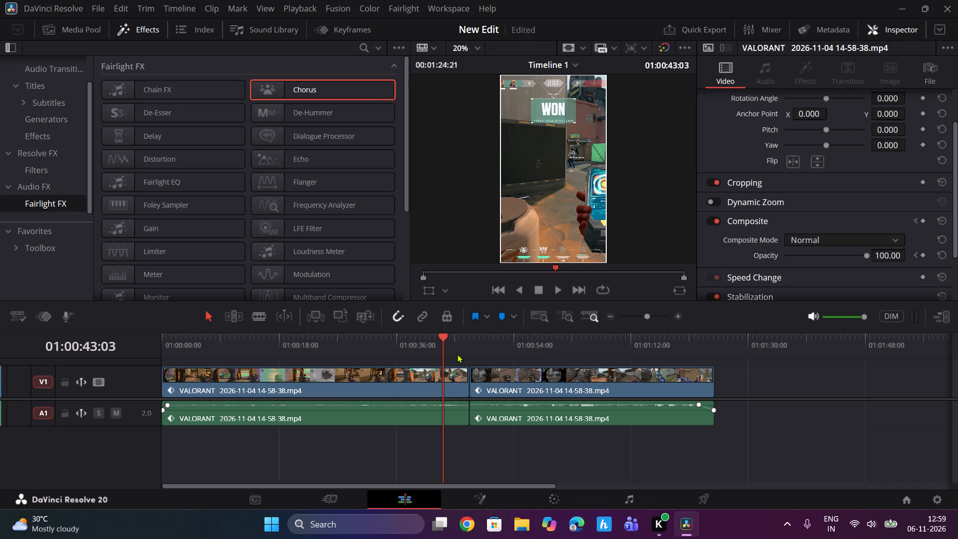
pyautogui.press('b')
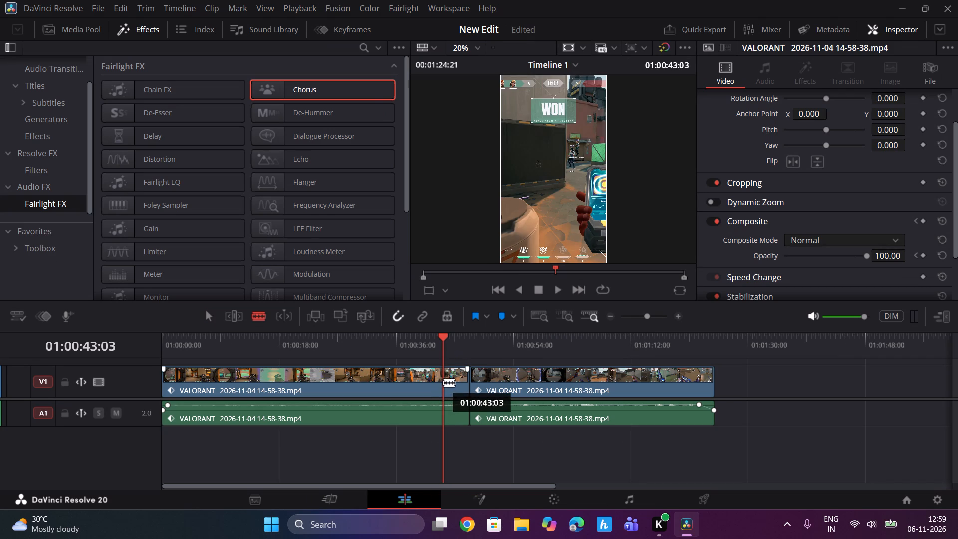
pyautogui.click(443, 382)
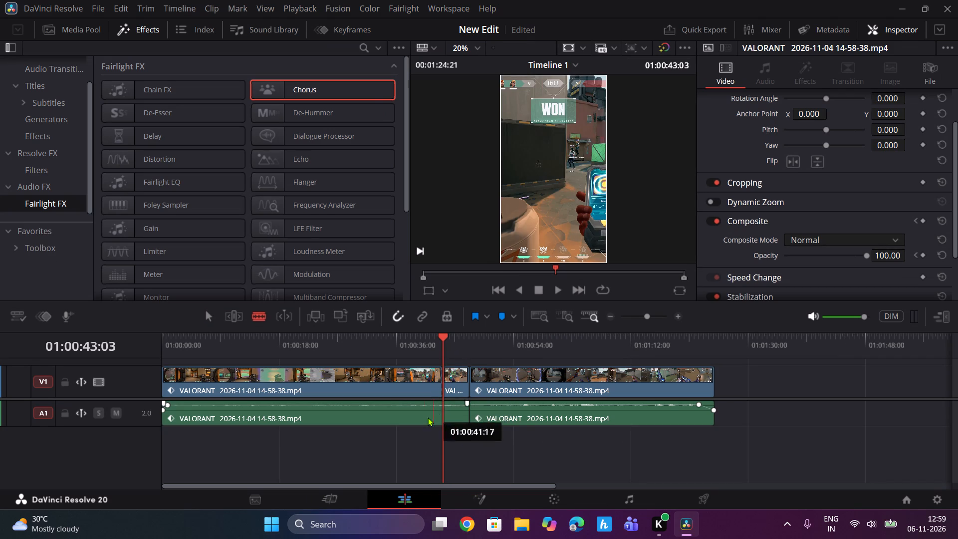
pyautogui.click(444, 411)
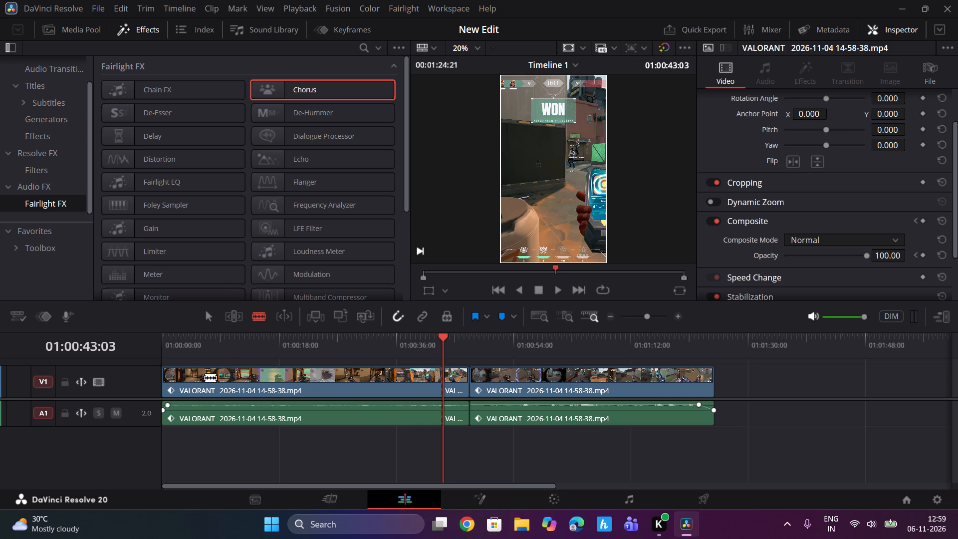
# Ripple delete the short leftover segment between the split and the second clip, and play back across the new join.
pyautogui.moveTo(457, 442); pyautogui.dragTo(456, 432)
pyautogui.moveTo(456, 432); pyautogui.dragTo(454, 360)
pyautogui.press('Delete')
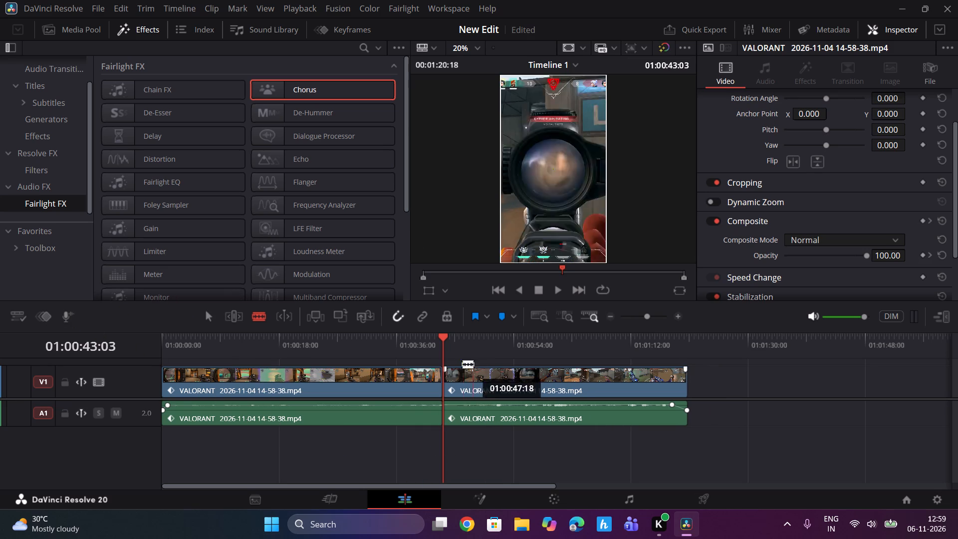
pyautogui.moveTo(441, 339); pyautogui.dragTo(435, 339)
pyautogui.press('space')
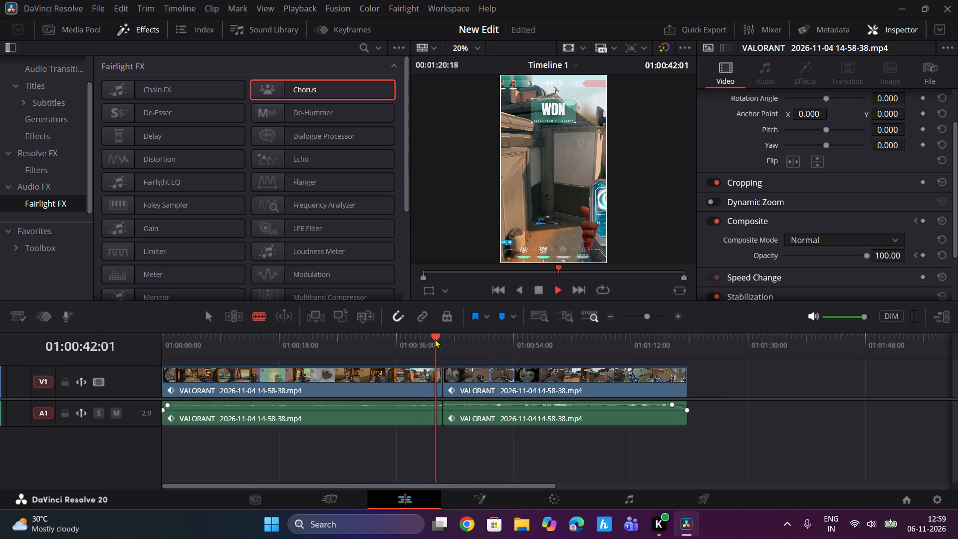
pyautogui.press('space')
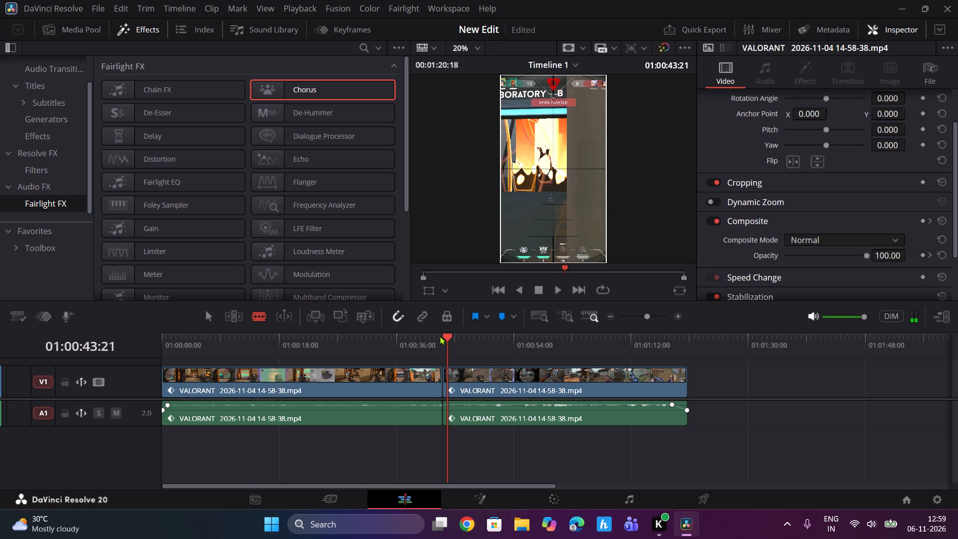
# Apply the Blur Dissolve video transition at the new join between the first and second clips.
pyautogui.moveTo(443, 336); pyautogui.dragTo(409, 347)
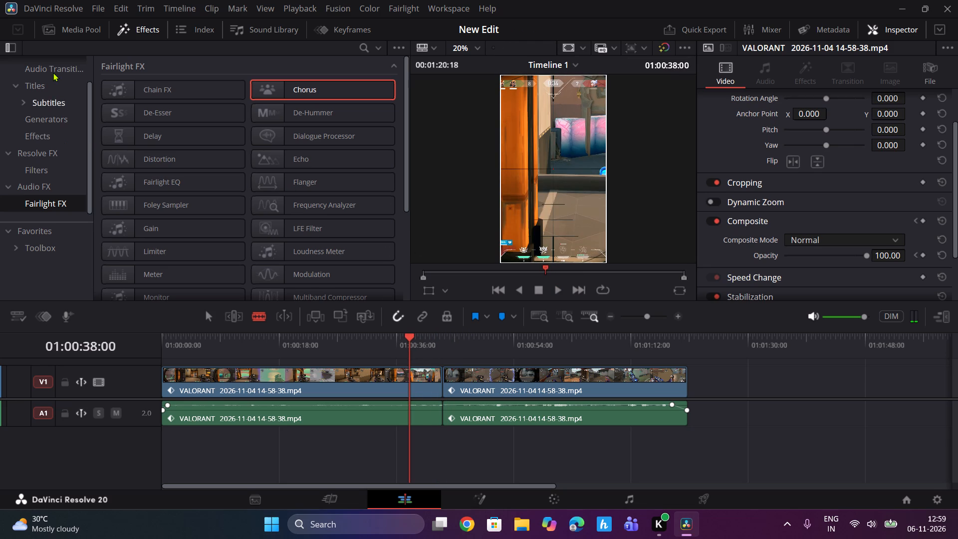
pyautogui.click(49, 67)
pyautogui.click(49, 61)
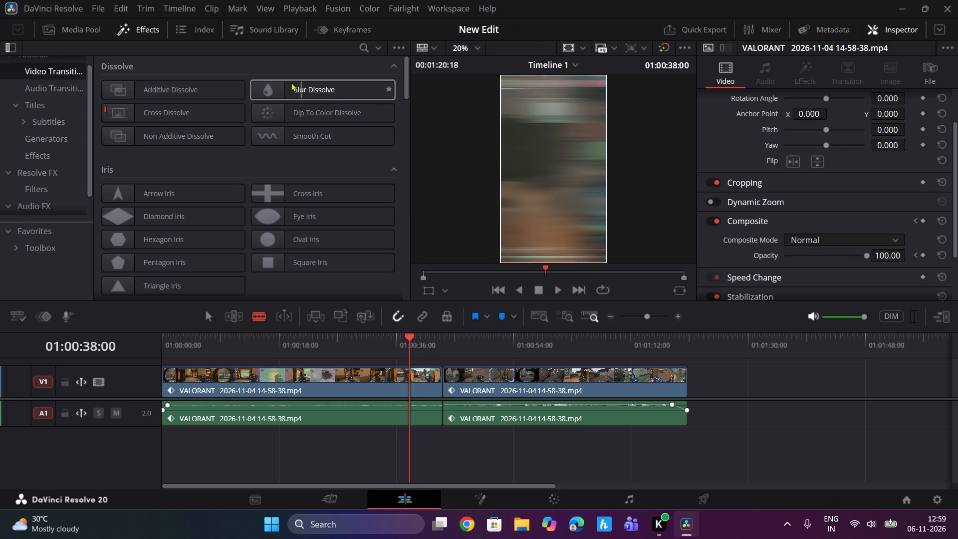
pyautogui.moveTo(315, 85); pyautogui.dragTo(461, 384)
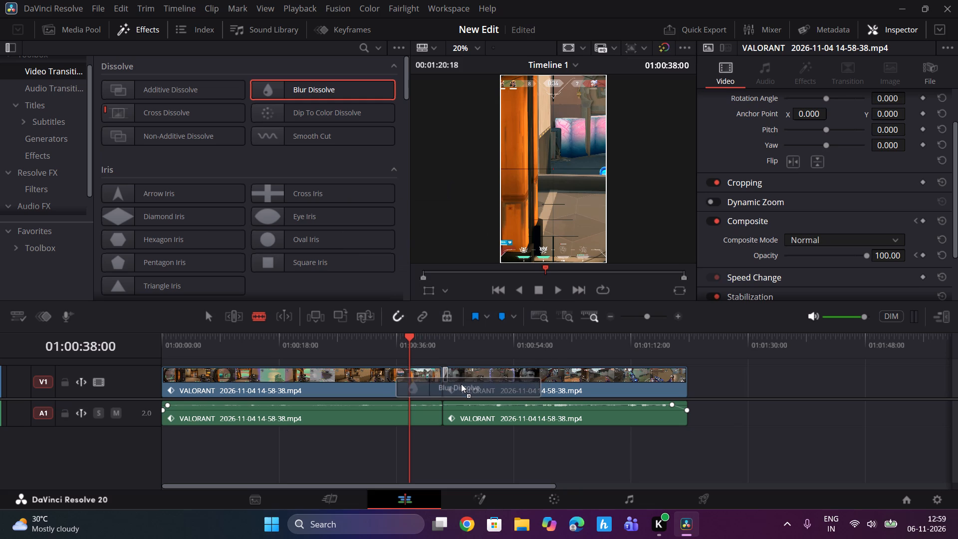
pyautogui.moveTo(461, 384); pyautogui.dragTo(452, 385)
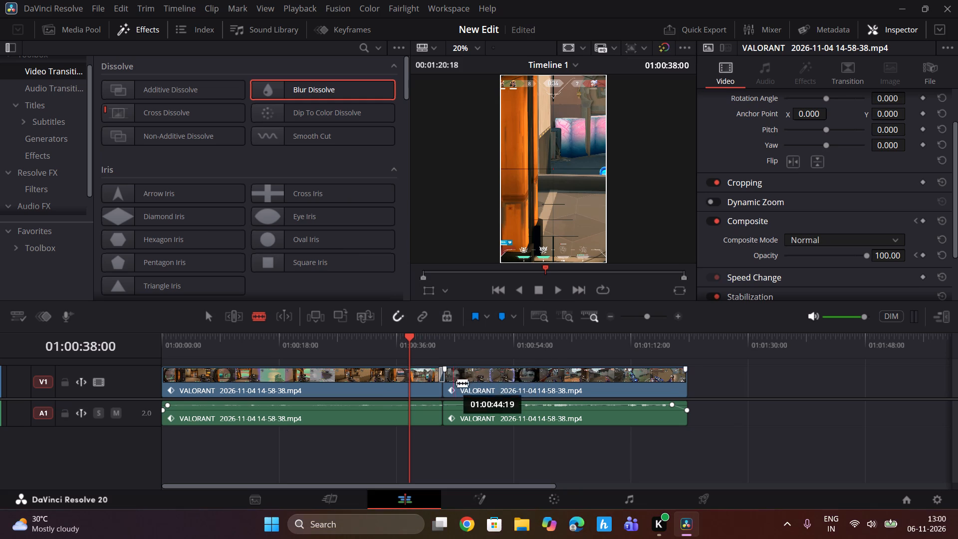
# Play back across the Blur Dissolve join and scrub through the second clip to check the picture.
pyautogui.click(408, 334)
pyautogui.click(433, 334)
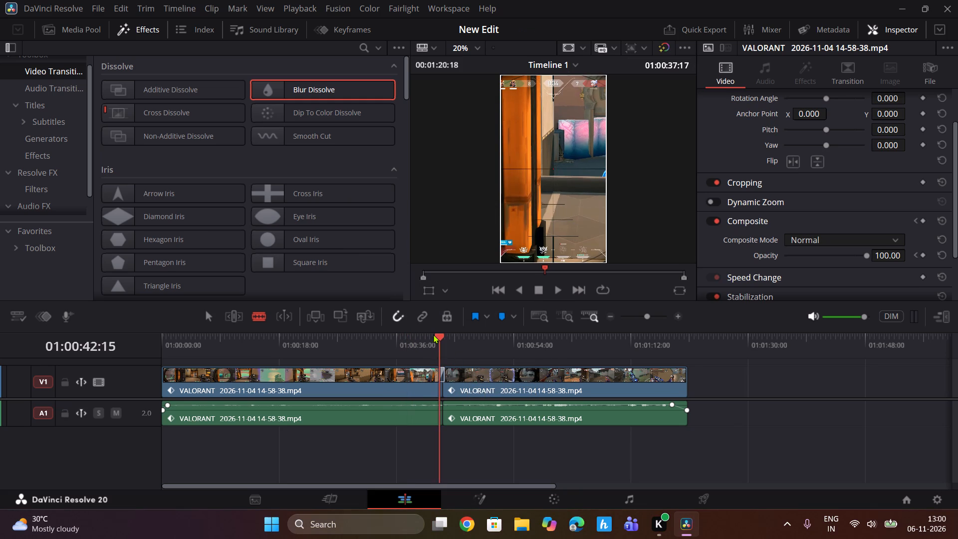
pyautogui.moveTo(434, 334); pyautogui.dragTo(427, 336)
pyautogui.press('space')
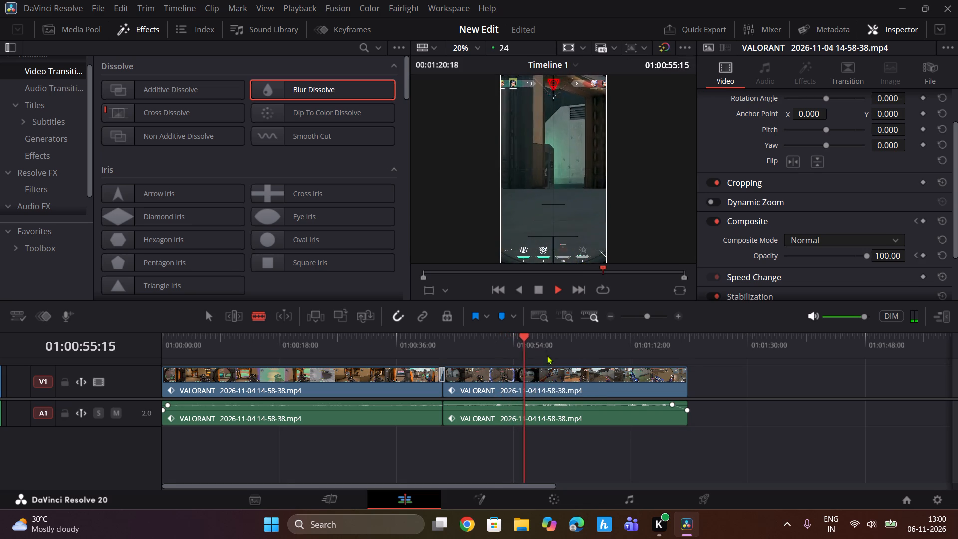
pyautogui.click(208, 313)
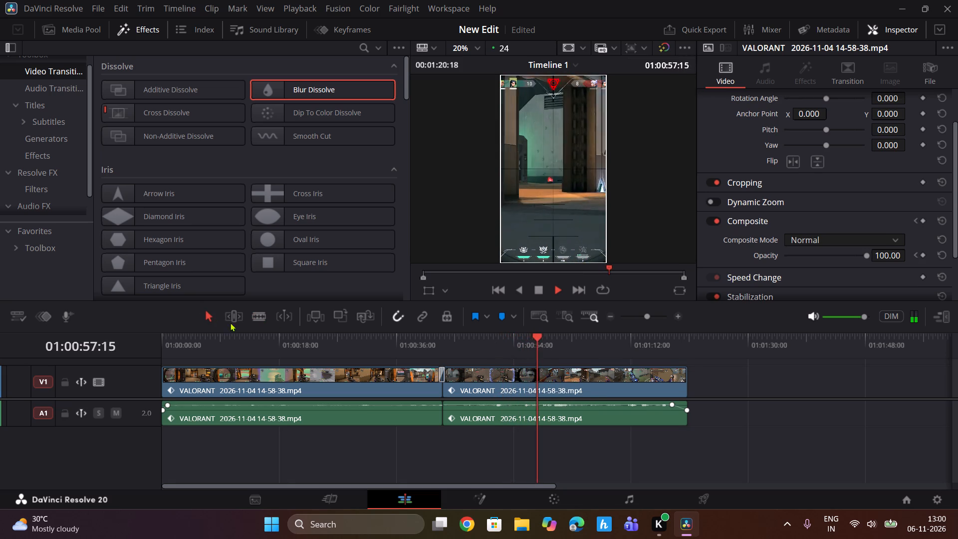
pyautogui.moveTo(563, 335); pyautogui.dragTo(612, 339)
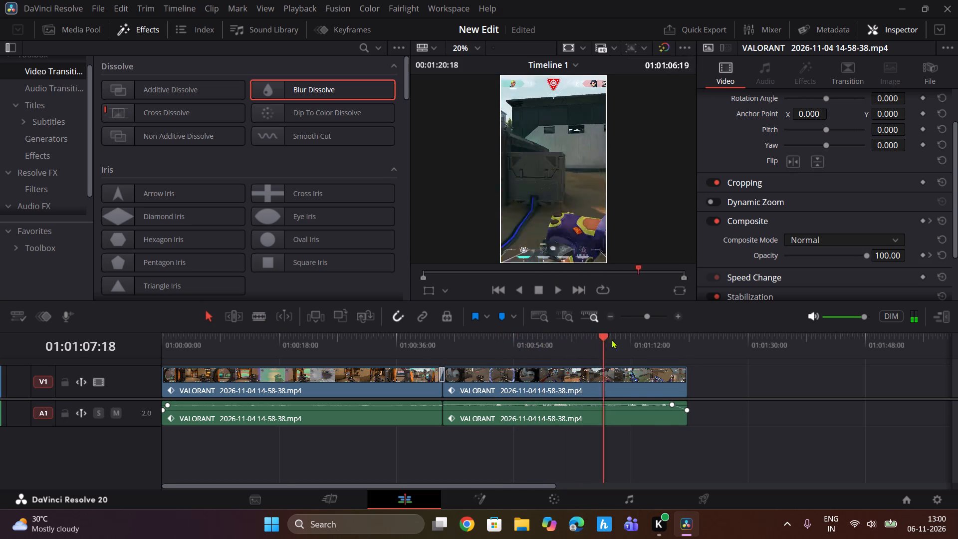
pyautogui.moveTo(612, 339); pyautogui.dragTo(601, 344)
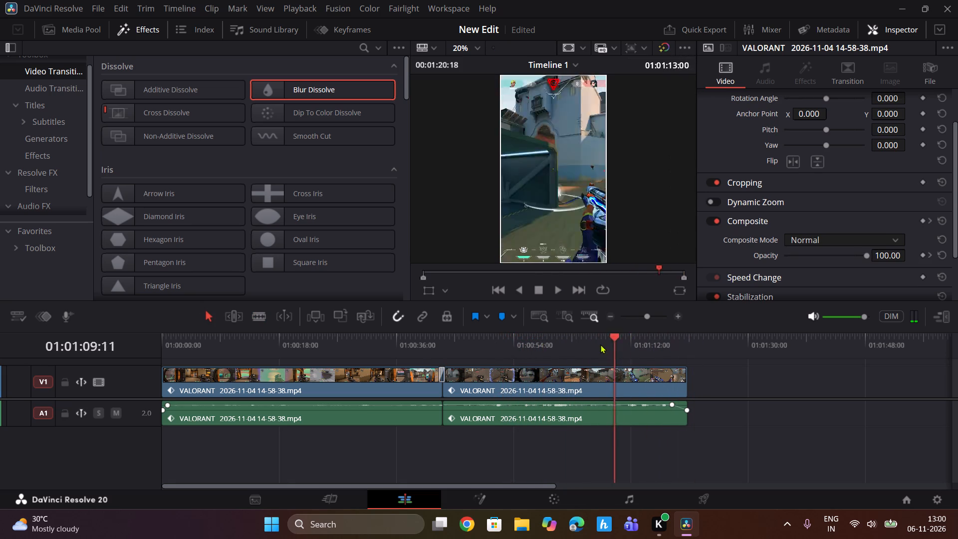
pyautogui.moveTo(601, 344); pyautogui.dragTo(770, 383)
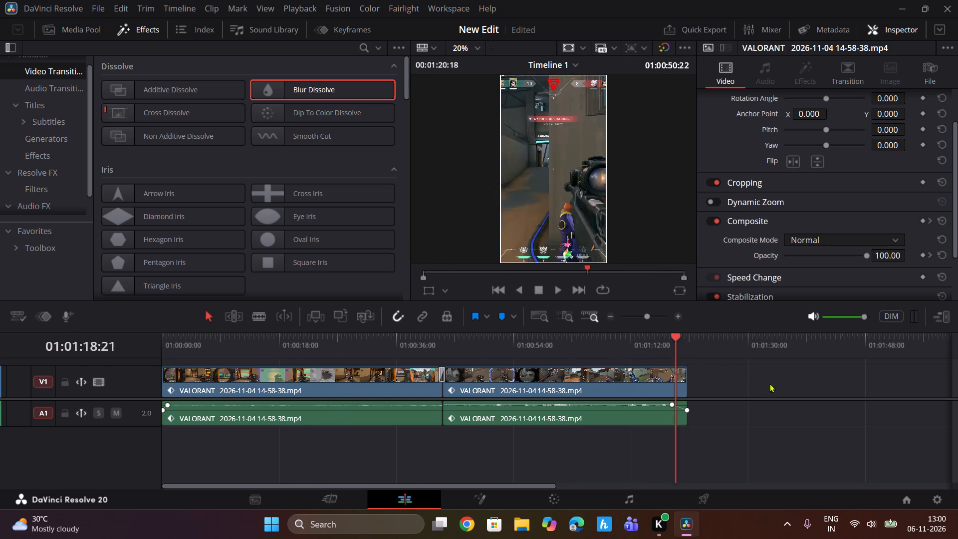
pyautogui.moveTo(770, 383); pyautogui.dragTo(583, 387)
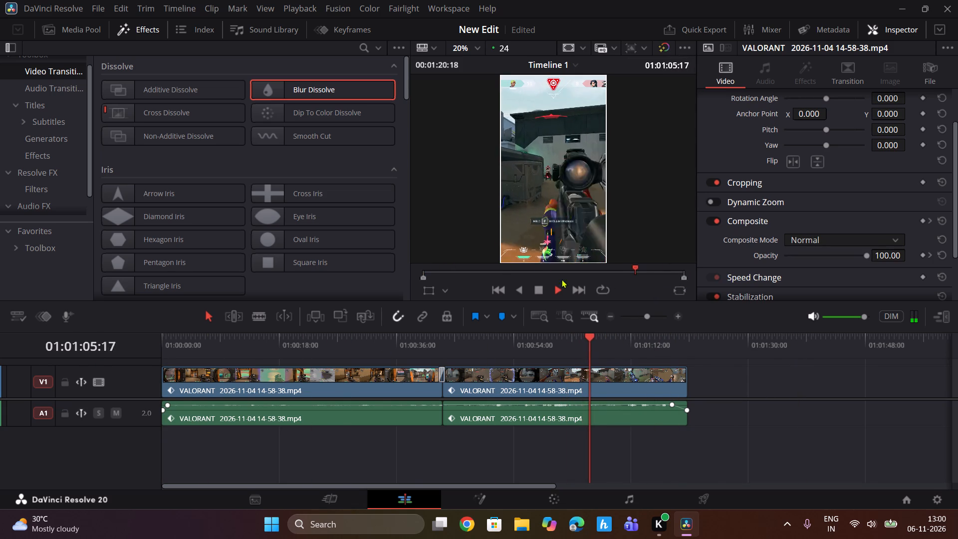
# Switch the viewer's on-screen control to Crop and try to crop from the upper corner of the frame.
pyautogui.click(442, 288)
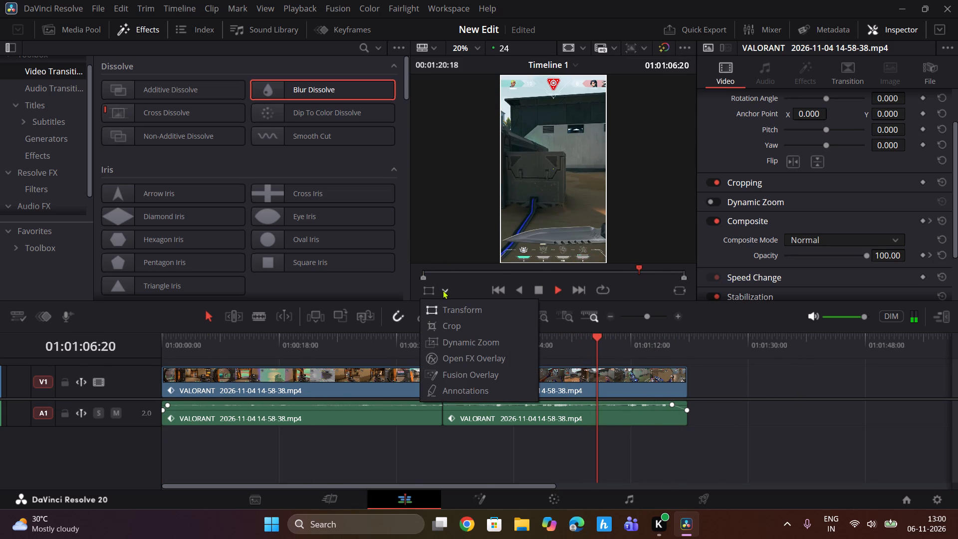
pyautogui.click(442, 326)
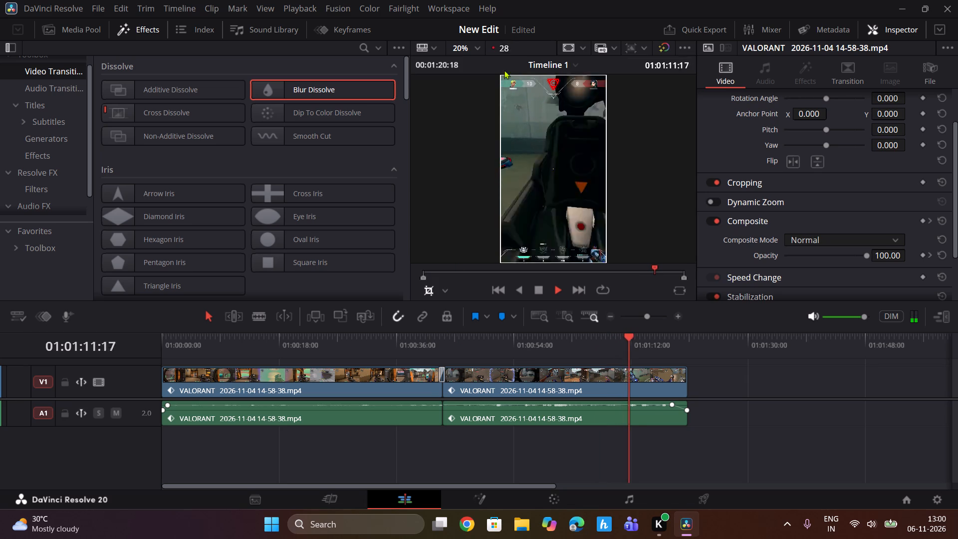
pyautogui.moveTo(502, 75); pyautogui.dragTo(507, 85)
pyautogui.click(507, 48)
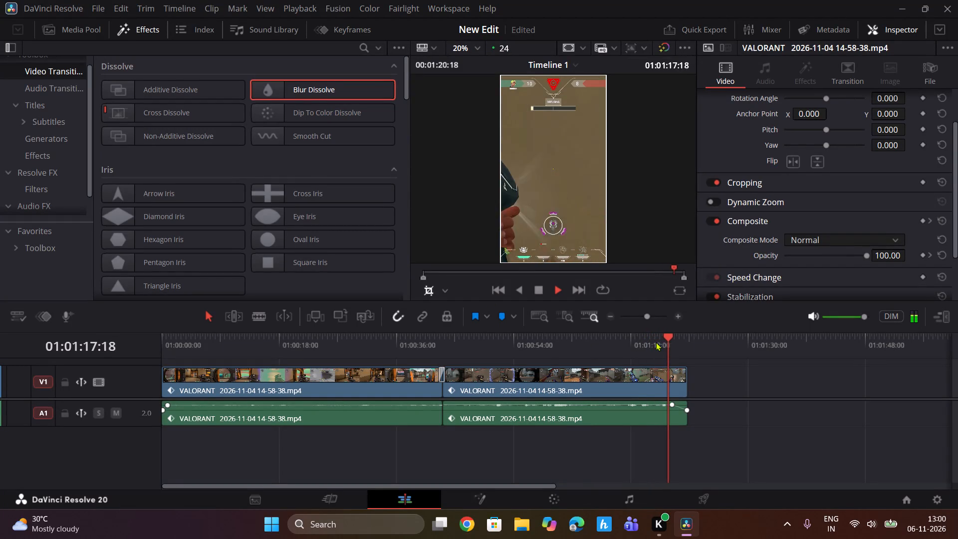
# Review the fade-out at the end, scrub back through both clips, and return the playhead to 01:00:00:00.
pyautogui.press('space')
pyautogui.press('space')
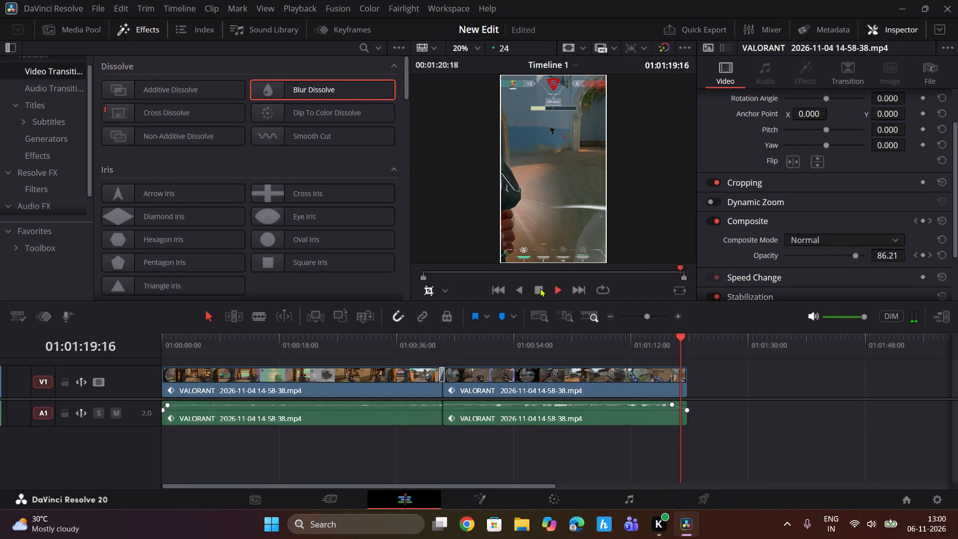
pyautogui.click(538, 279)
pyautogui.click(535, 290)
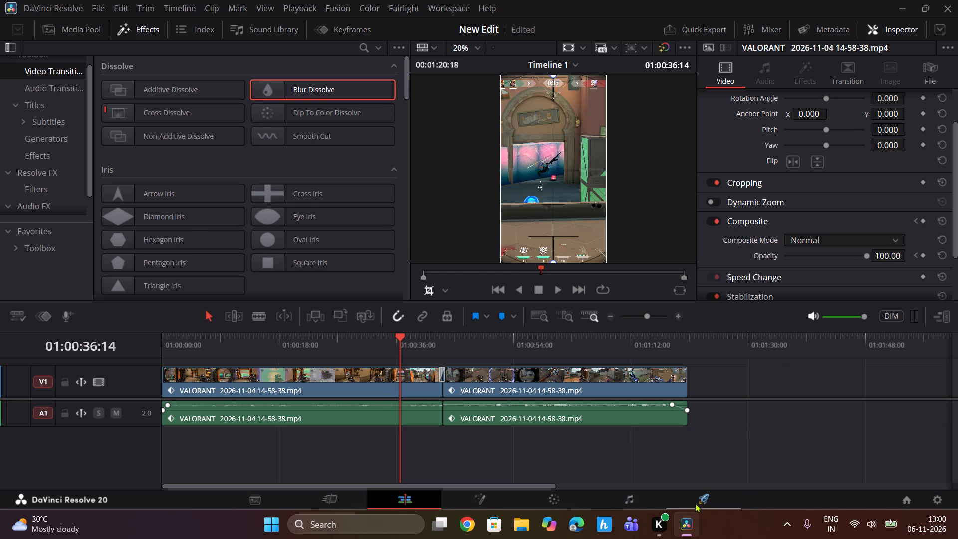
pyautogui.moveTo(402, 339); pyautogui.dragTo(702, 363)
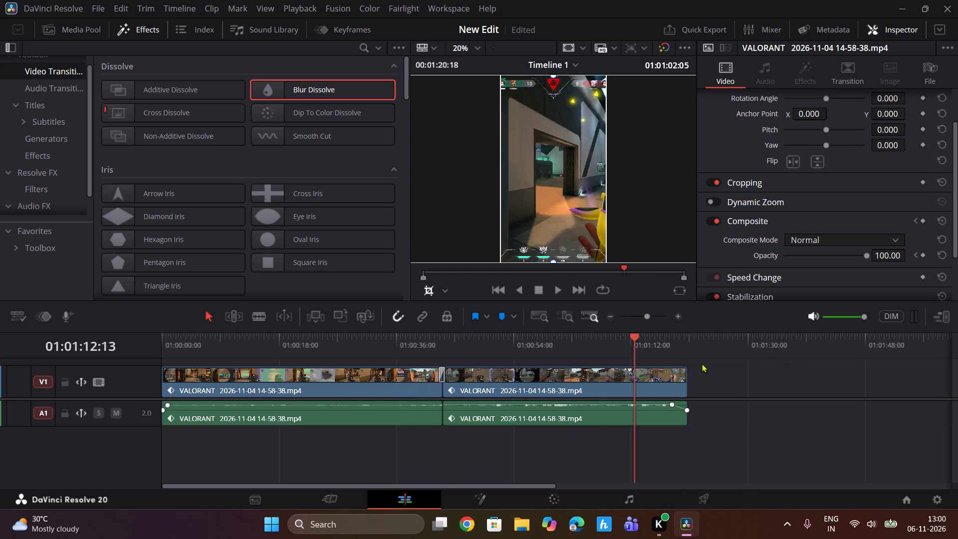
pyautogui.moveTo(702, 363); pyautogui.dragTo(682, 368)
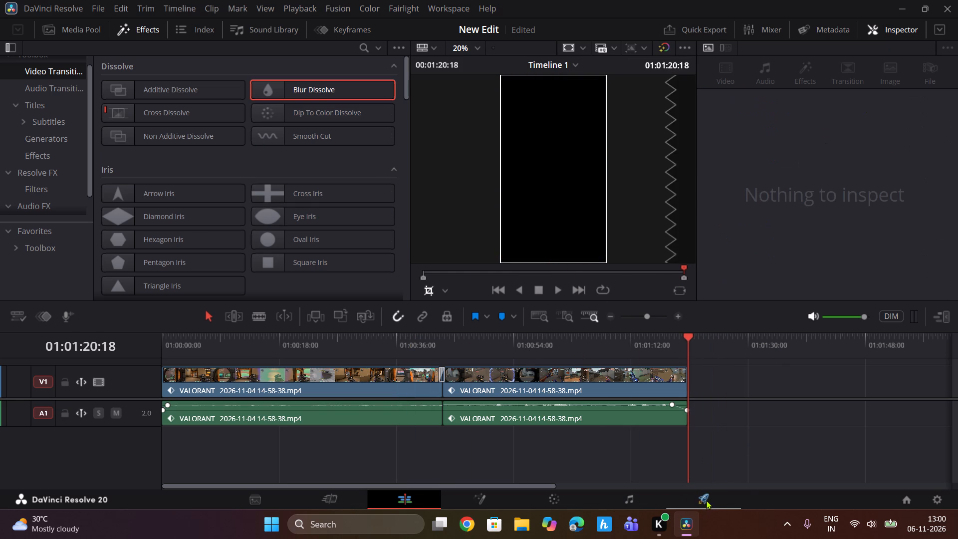
pyautogui.moveTo(687, 339); pyautogui.dragTo(505, 342)
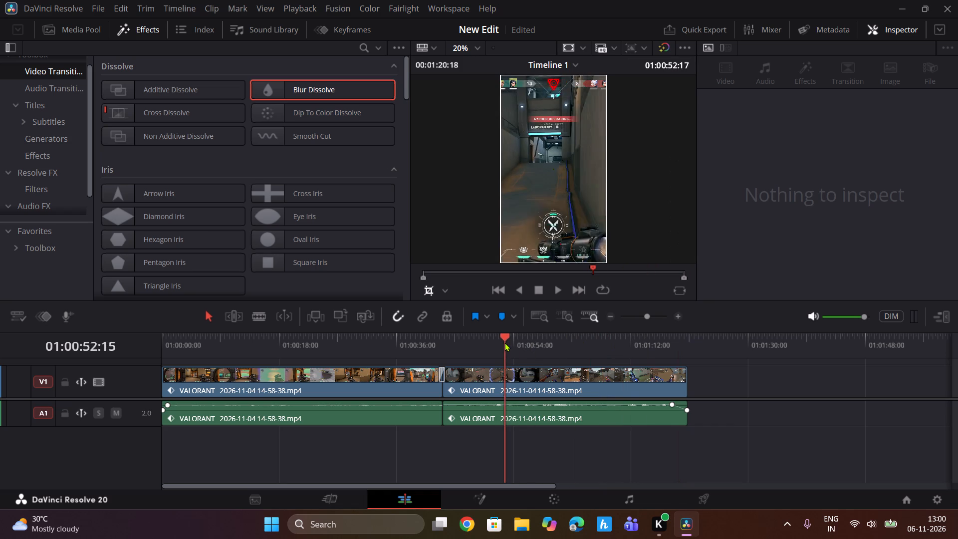
pyautogui.moveTo(505, 342); pyautogui.dragTo(557, 344)
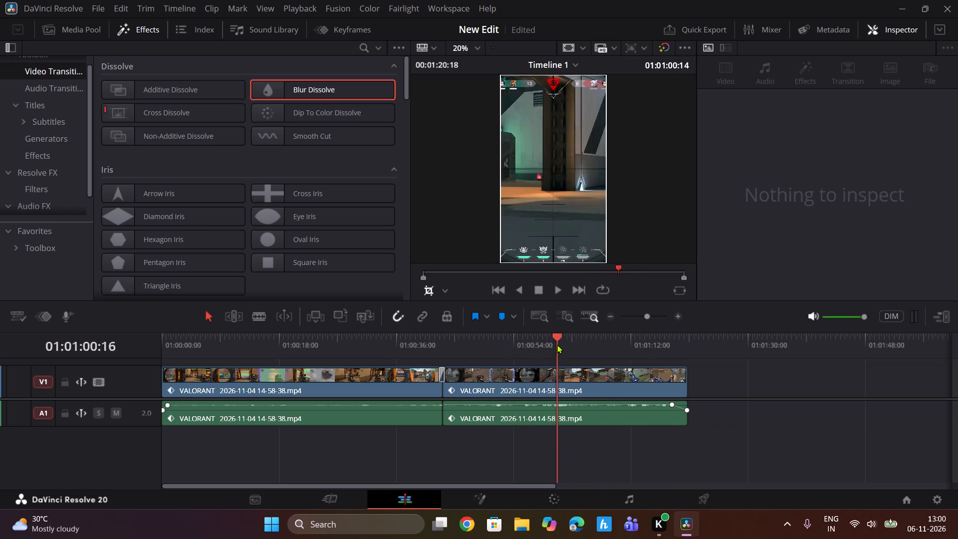
pyautogui.moveTo(557, 344); pyautogui.dragTo(602, 346)
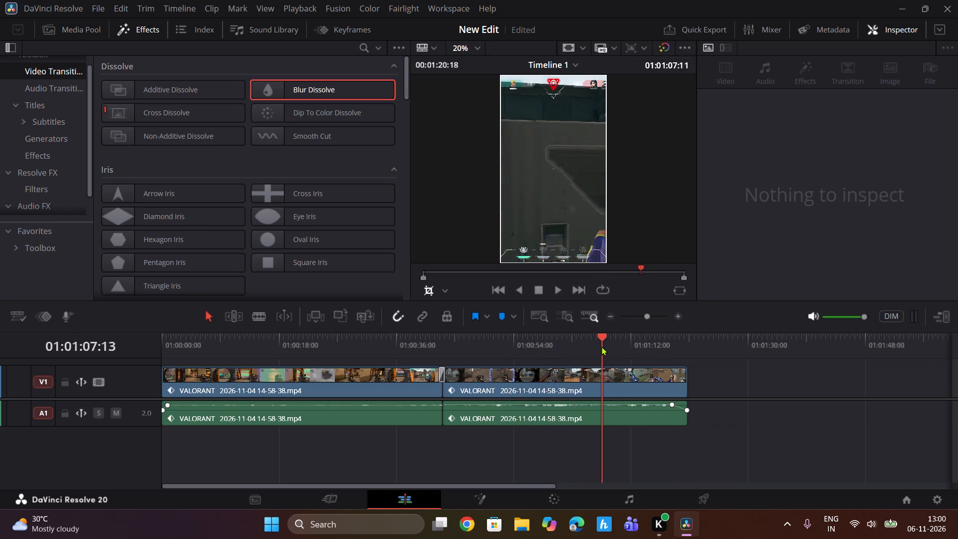
pyautogui.moveTo(602, 346); pyautogui.dragTo(126, 354)
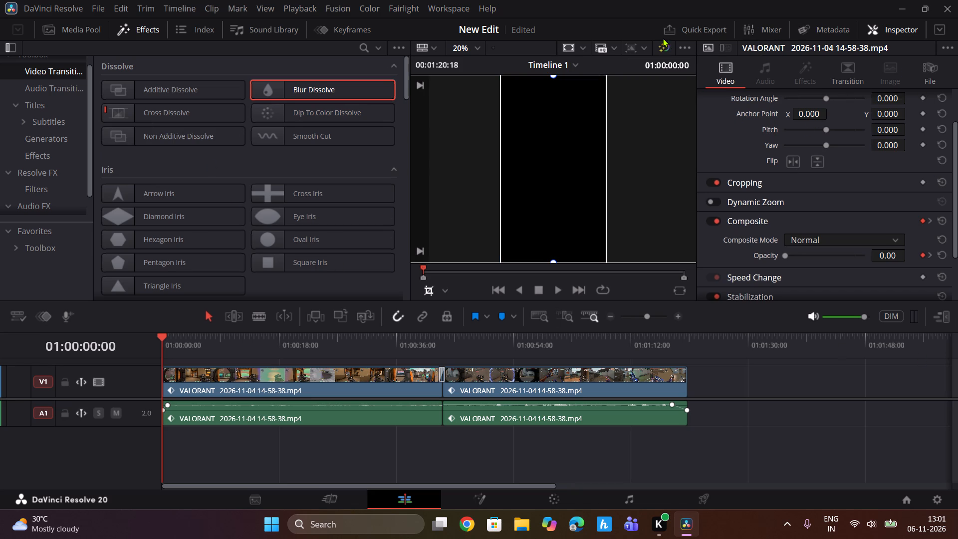
# Set up a Quick Export, looking through the YouTube, HyperDeck and H.265 Master presets before choosing H.264 Master.
pyautogui.click(703, 29)
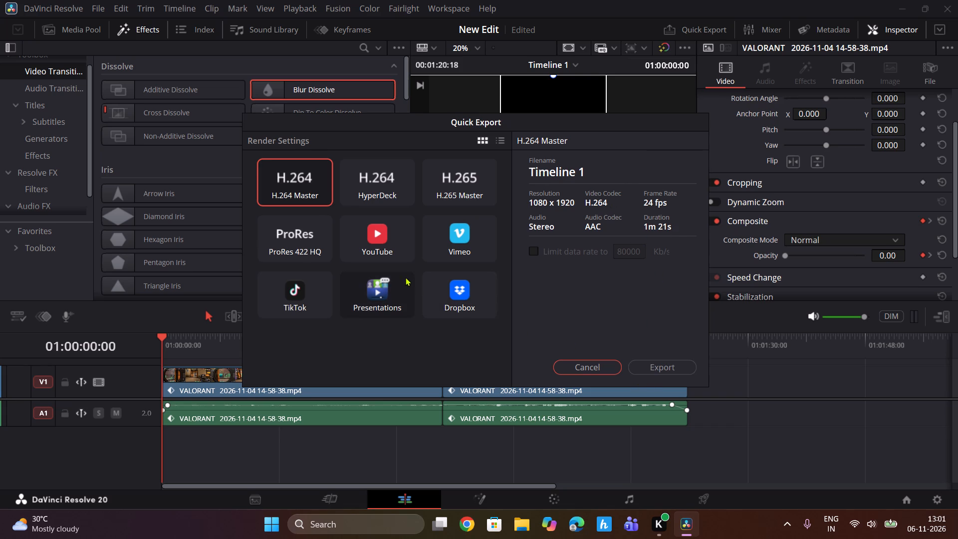
pyautogui.click(398, 230)
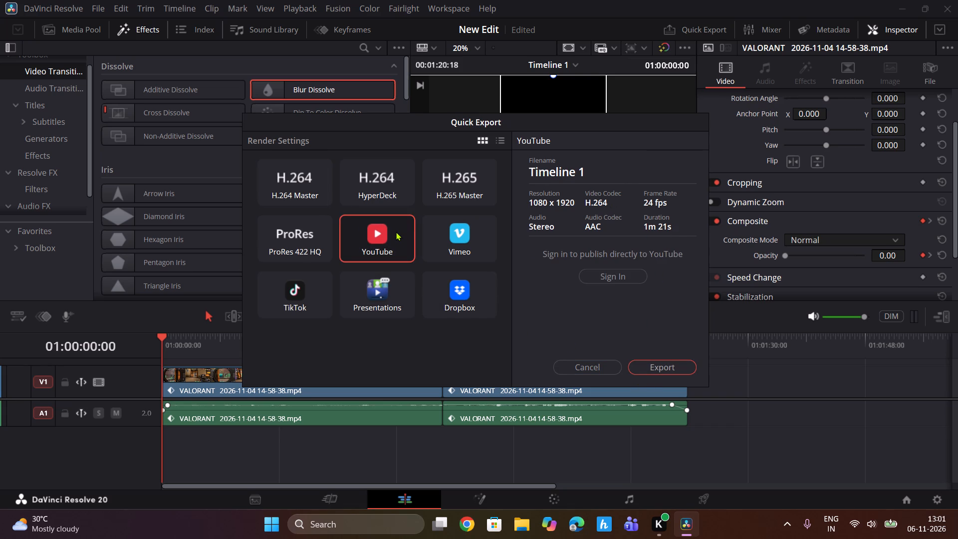
pyautogui.click(363, 188)
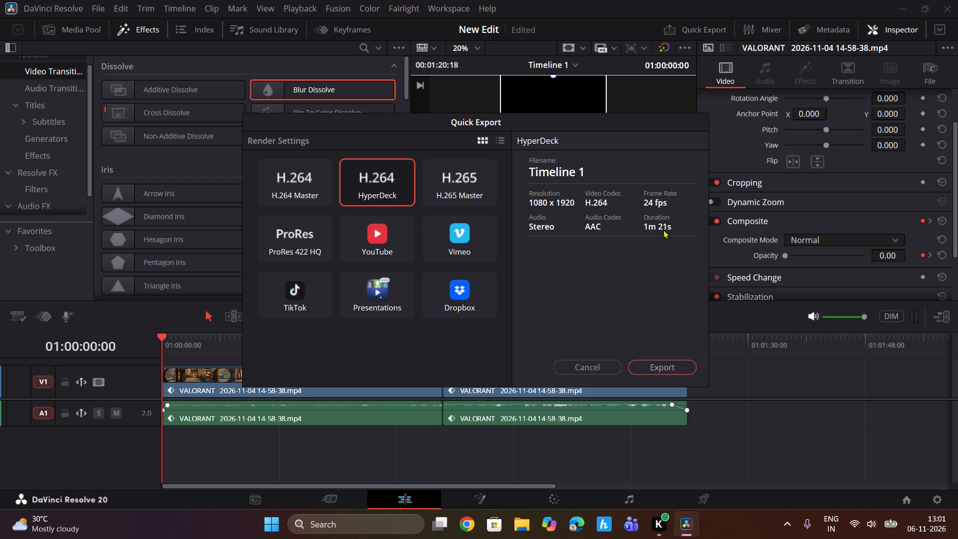
pyautogui.click(422, 187)
pyautogui.click(439, 185)
pyautogui.click(296, 179)
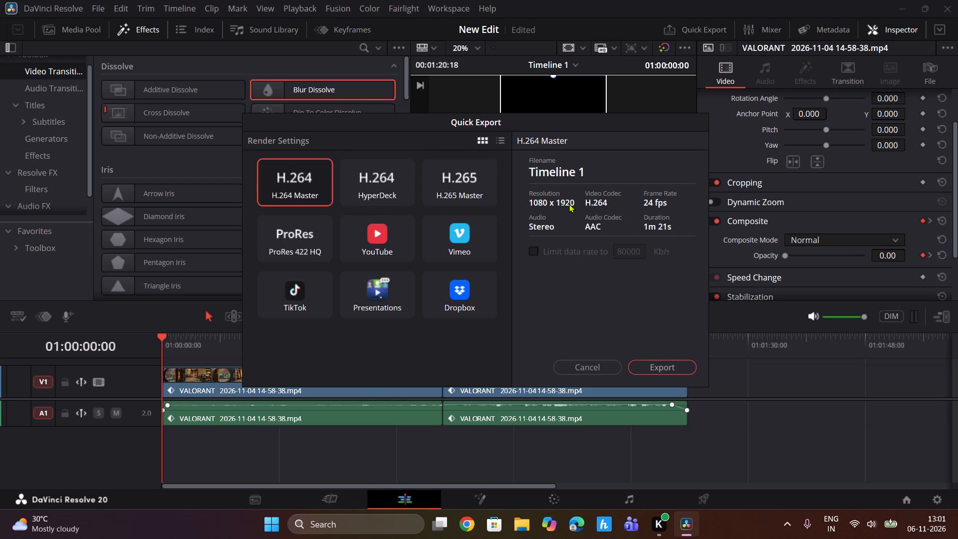
# Export the timeline under the file name "new edits" in the suggested folder and start the render.
pyautogui.click(675, 363)
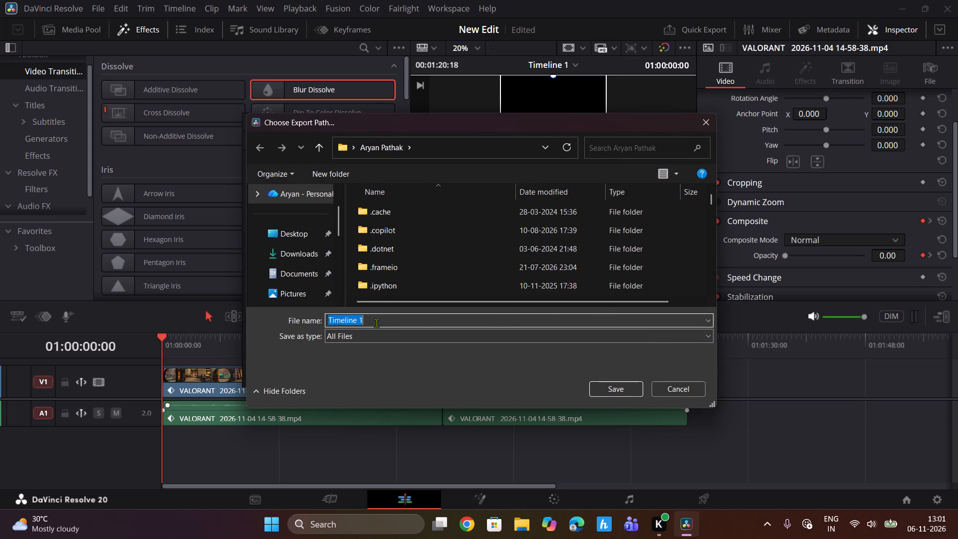
pyautogui.press('BackSpace')
pyautogui.press('BackSpace')
pyautogui.press('BackSpace')
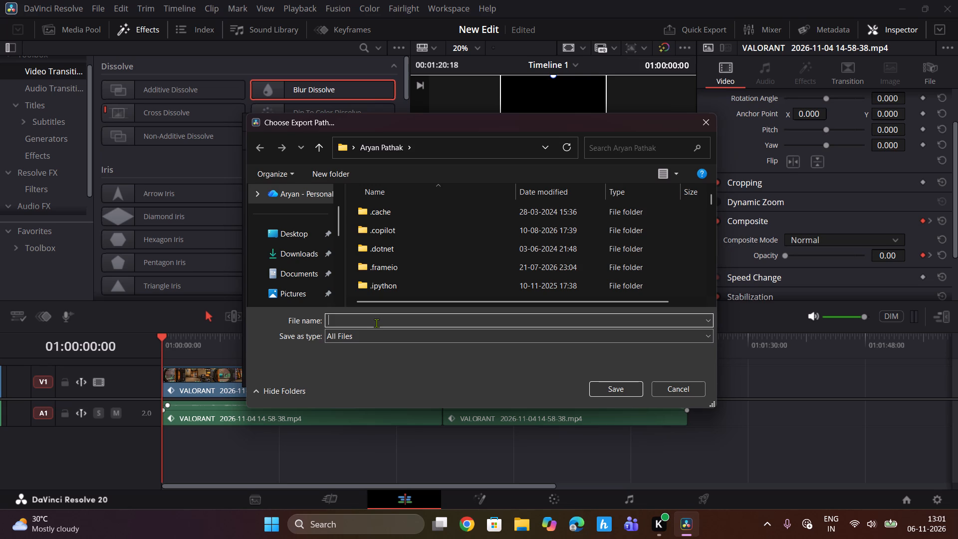
pyautogui.write('nw')
pyautogui.press('space')
pyautogui.press('BackSpace')
pyautogui.press('BackSpace')
pyautogui.press('e')
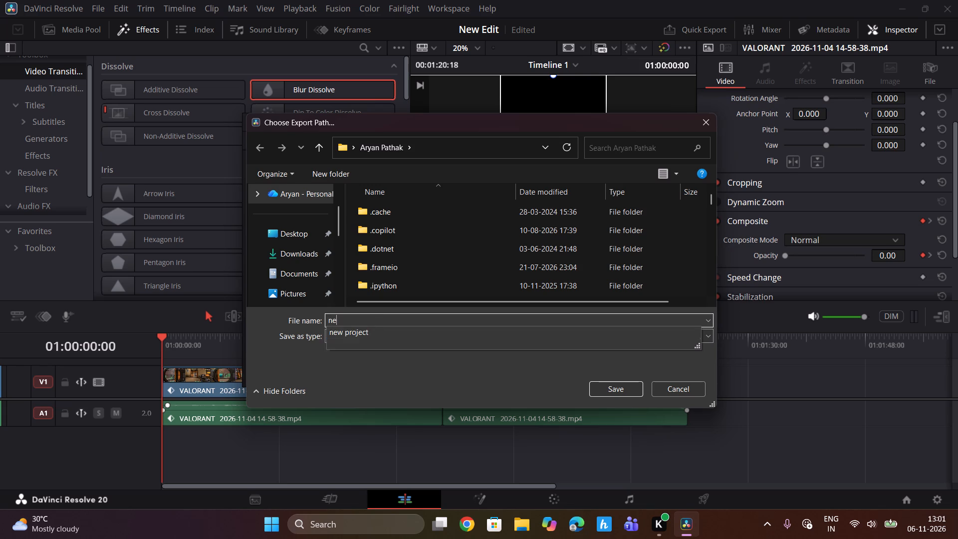
pyautogui.press('r')
pyautogui.press('BackSpace')
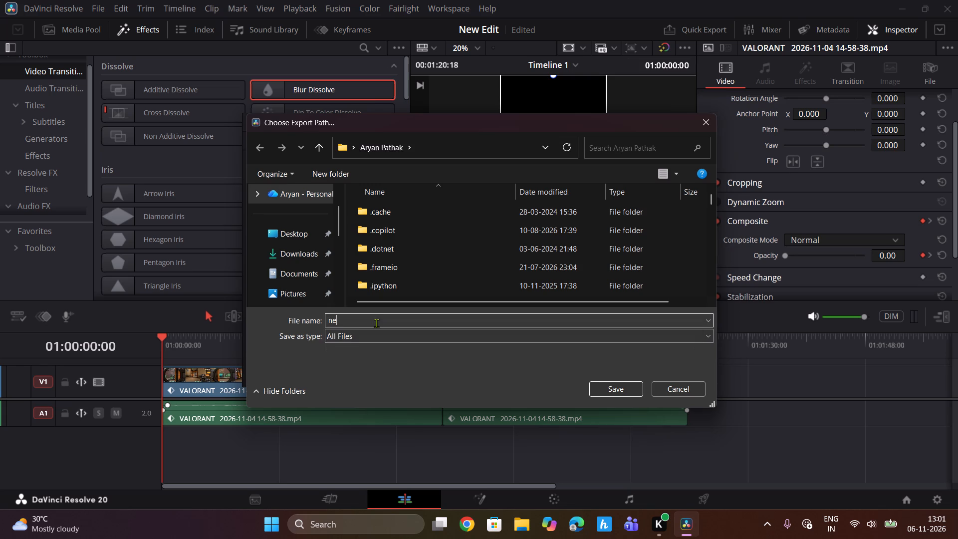
pyautogui.write('w')
pyautogui.press('space')
pyautogui.write('data')
pyautogui.press('BackSpace')
pyautogui.press('BackSpace')
pyautogui.press('BackSpace')
pyautogui.press('BackSpace')
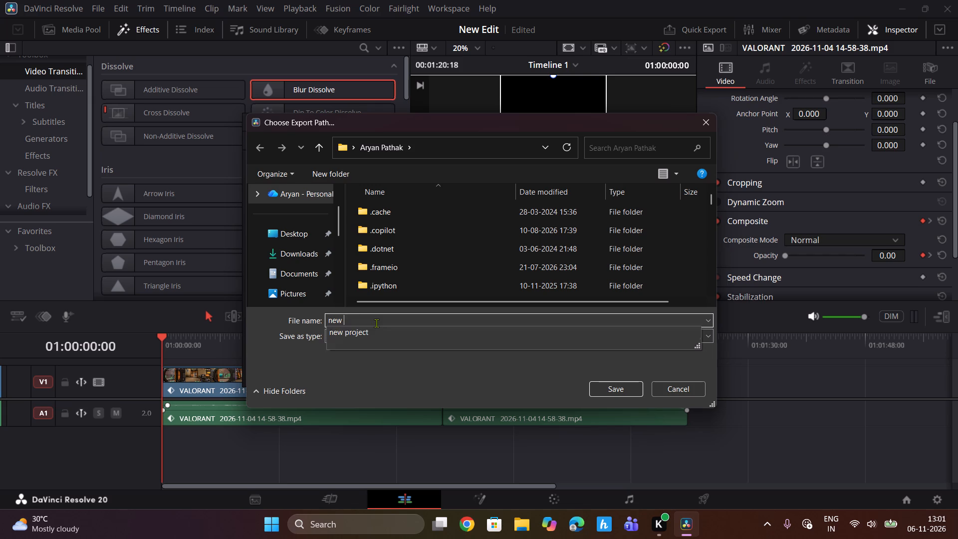
pyautogui.press('e')
pyautogui.write('dits')
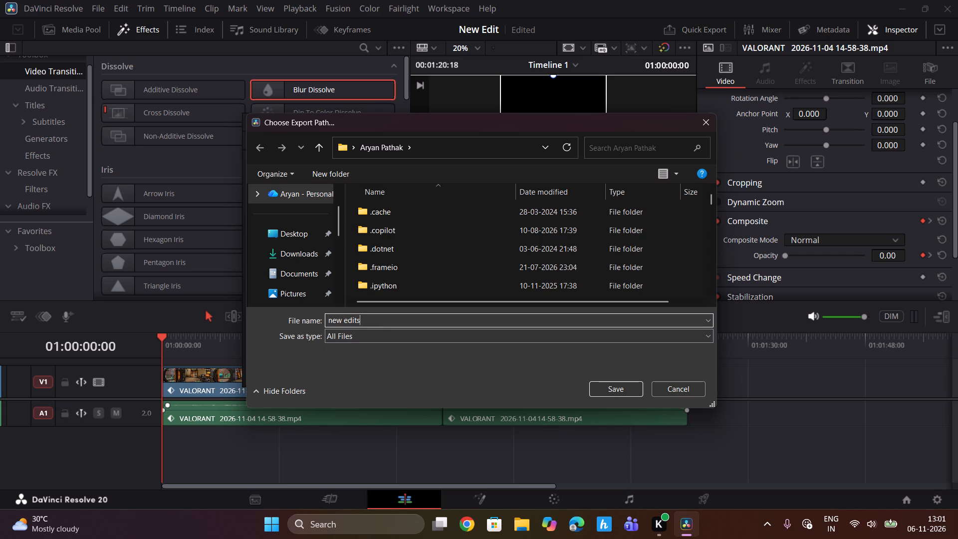
pyautogui.click(621, 389)
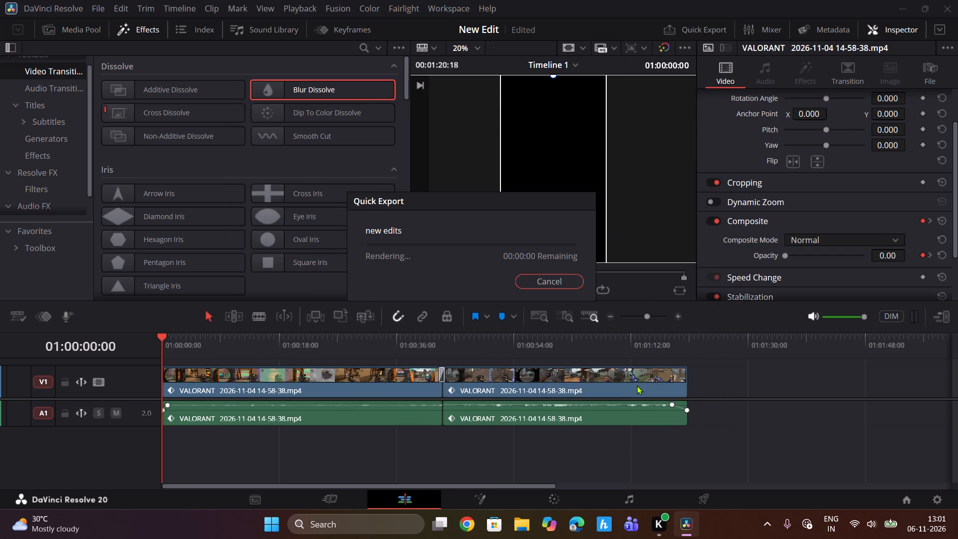